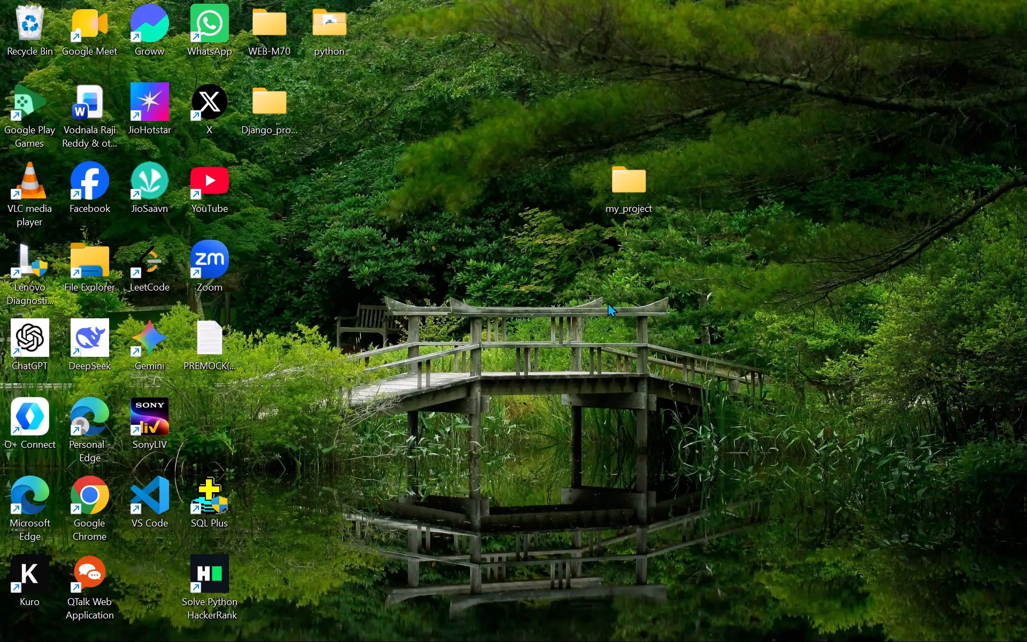
Search the computer for "power" and launch the best-matching result.
{"action": "type", "text": "power"}
{"action": "key", "text": "Return"}
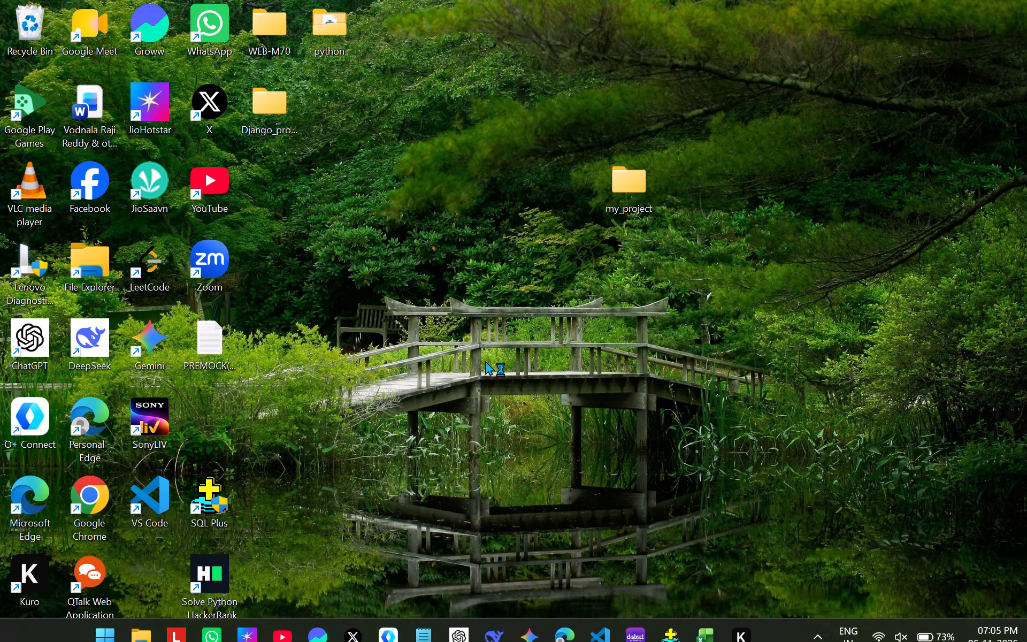
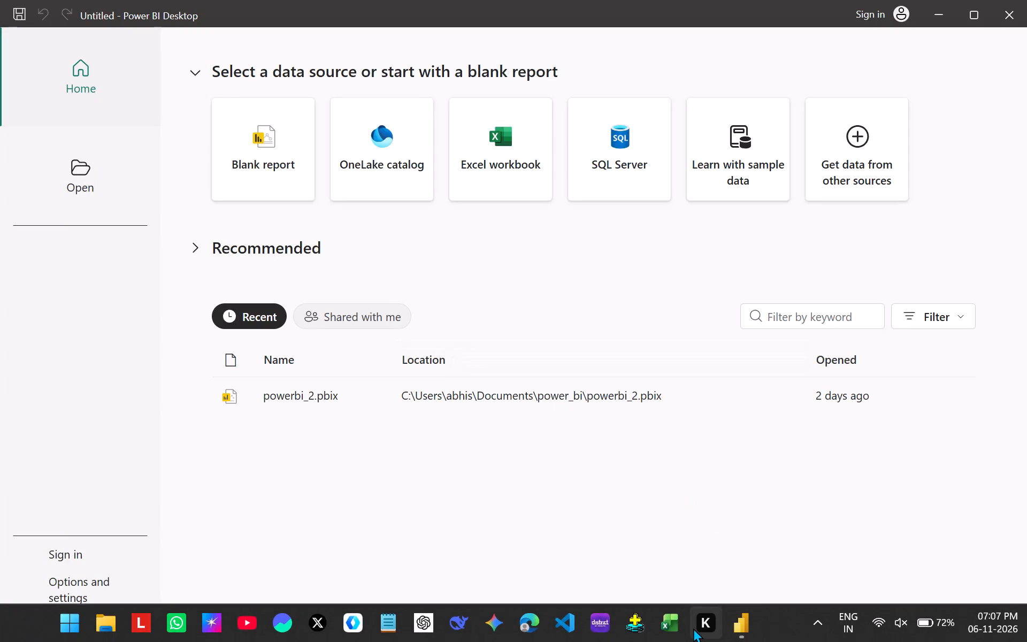
Switch from Power BI Desktop to the pinned application marked with a white K.
{"action": "left_click", "coordinate": [701, 623]}
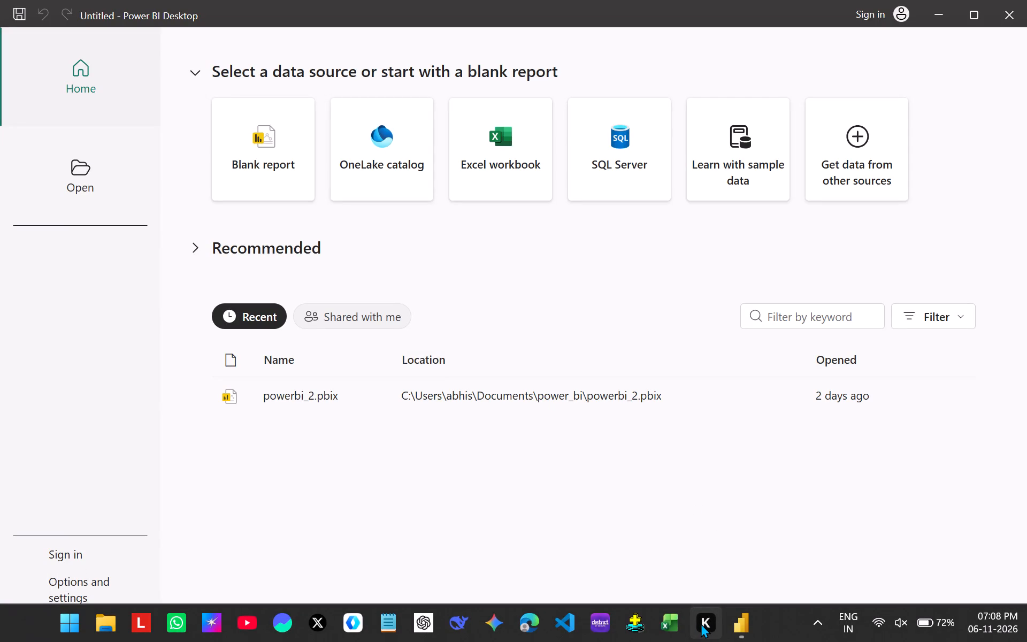
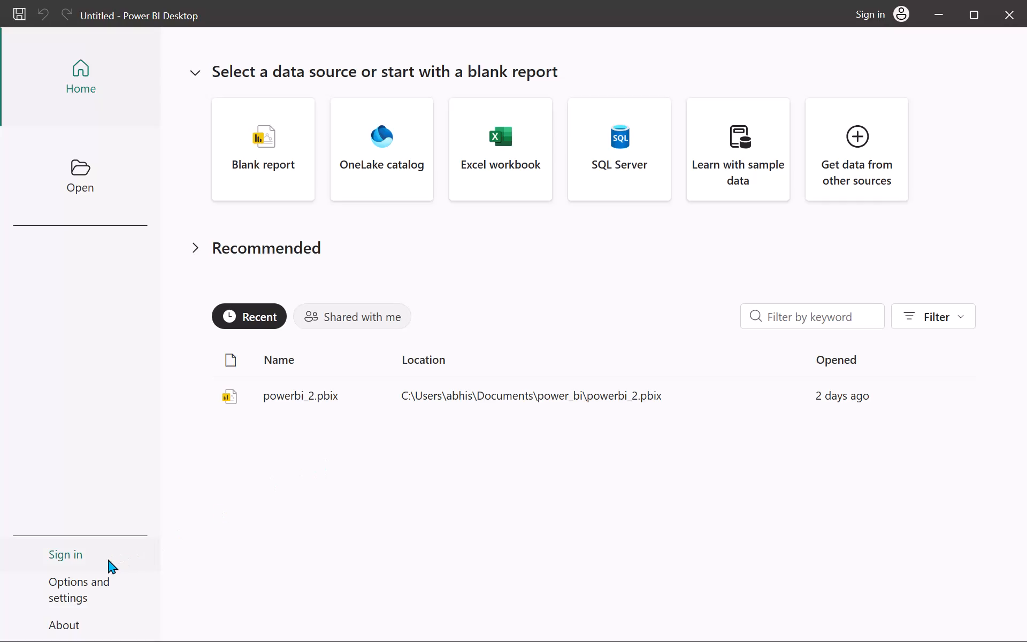
Open the account sign-in prompt from the start screen and cancel it to reach the blank report canvas.
{"action": "left_click", "coordinate": [105, 559]}
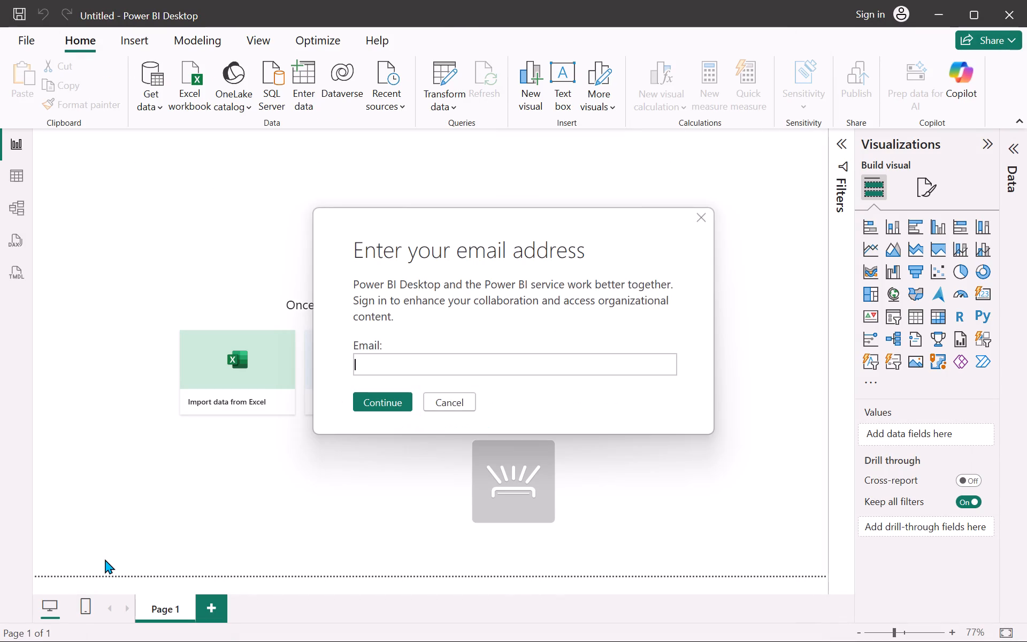
{"action": "left_click", "coordinate": [457, 404]}
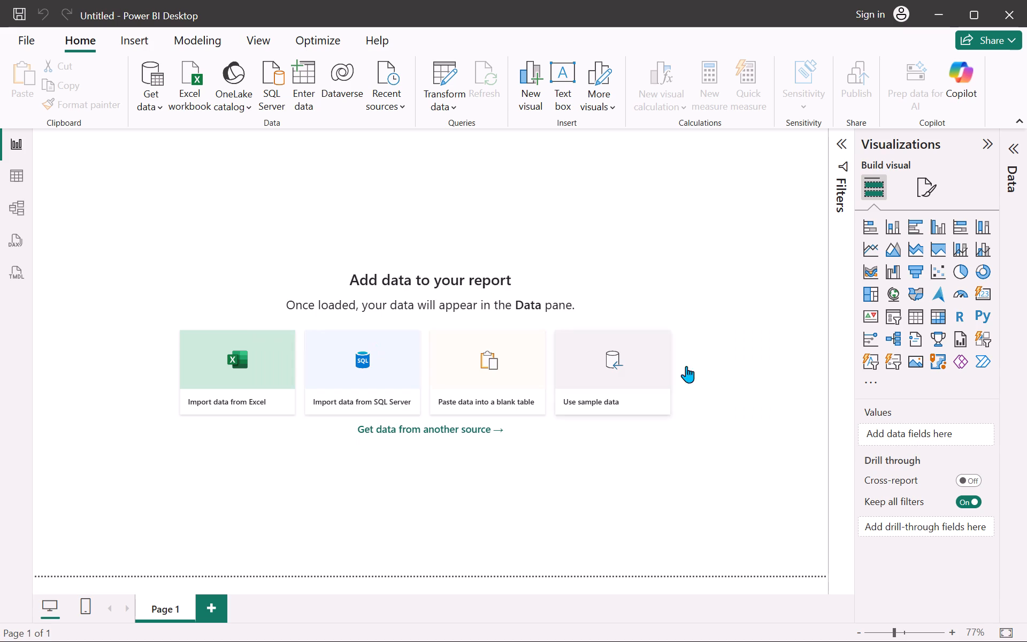
Lower the display brightness to just below 32 in the Windows quick settings, and return to the blank report.
{"action": "left_click", "coordinate": [931, 629]}
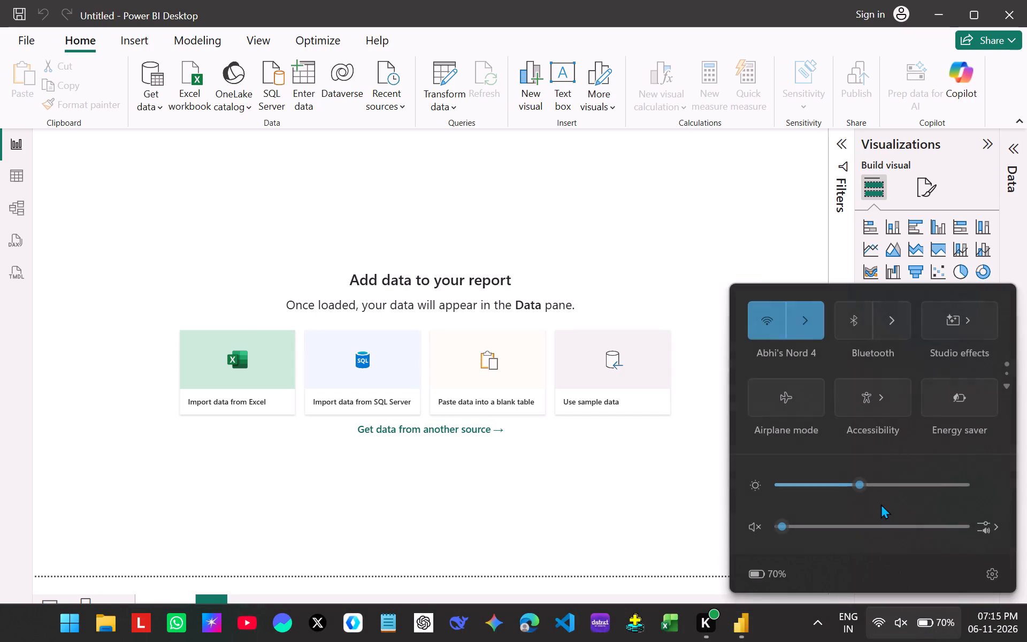
{"action": "left_click", "coordinate": [855, 479]}
{"action": "key", "text": "Left"}
{"action": "key", "text": "Left"}
{"action": "key", "text": "Left"}
{"action": "key", "text": "Left"}
{"action": "key", "text": "Left"}
{"action": "key", "text": "Left"}
{"action": "key", "text": "Left"}
{"action": "key", "text": "Left"}
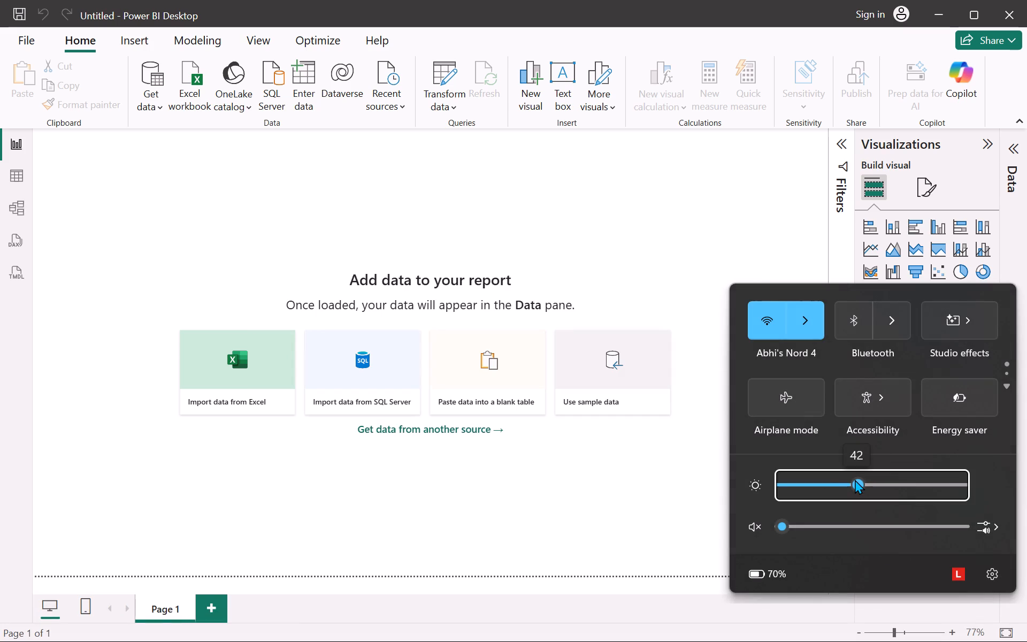
{"action": "key", "text": "Left"}
{"action": "key", "text": "Left"}
{"action": "key", "text": "Left"}
{"action": "key", "text": "Left"}
{"action": "key", "text": "Left"}
{"action": "left_click", "coordinate": [630, 175]}
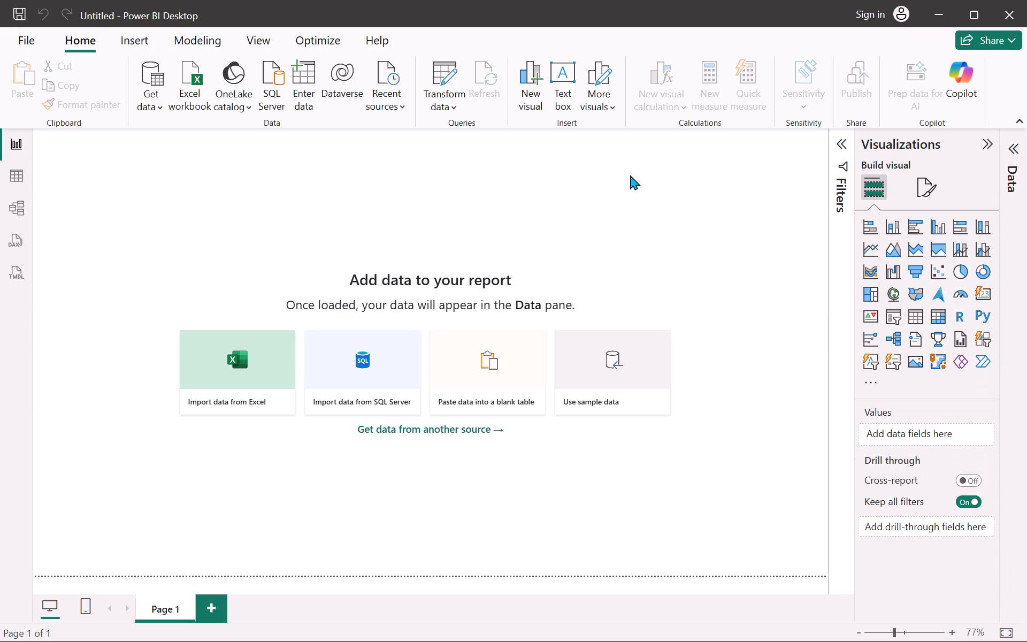
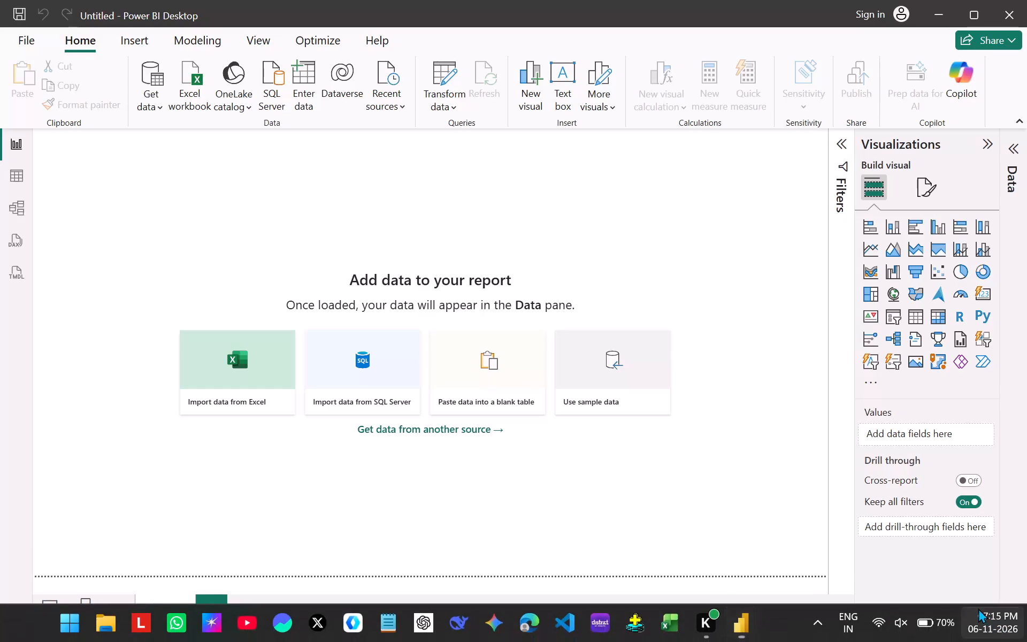
Turn off the computer's Wi-Fi connection in the Windows quick settings.
{"action": "left_click", "coordinate": [934, 620]}
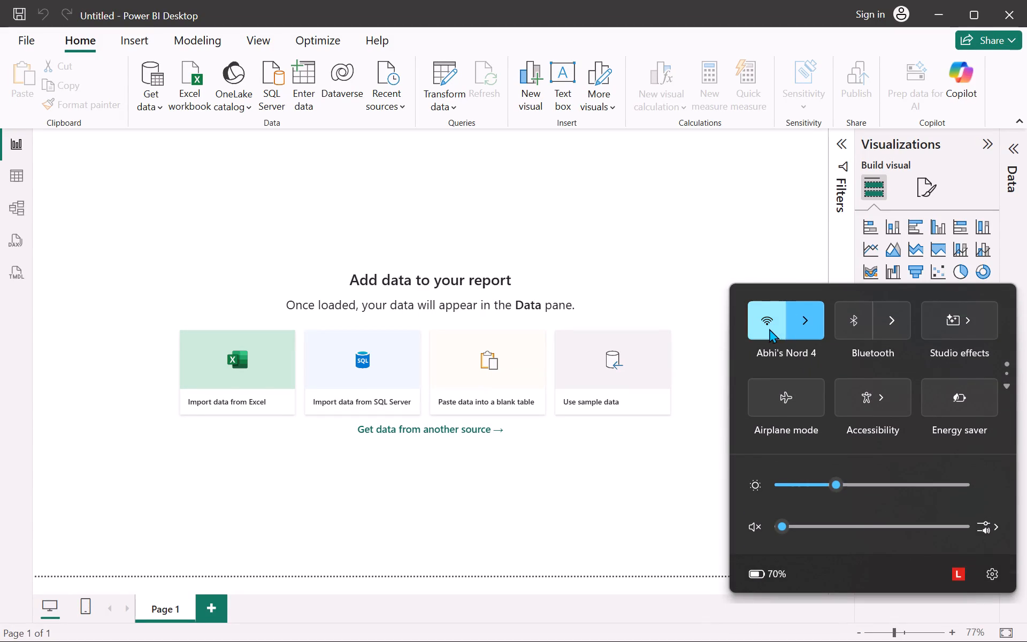
{"action": "left_click", "coordinate": [768, 324]}
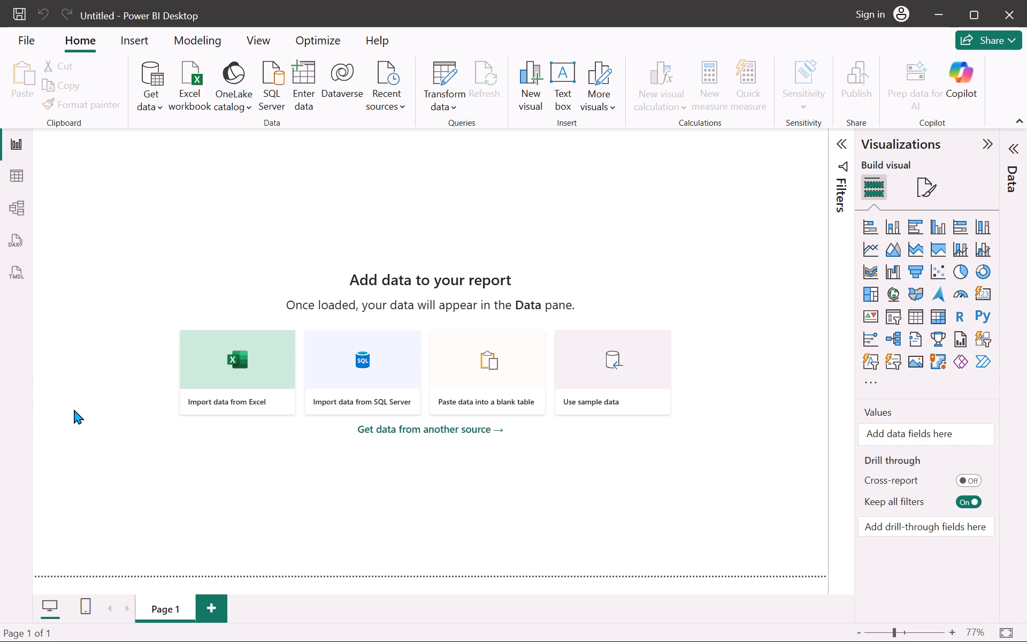
Open the account sign-in prompt that asks for an email address from the blank report.
{"action": "scroll", "coordinate": [74, 409], "scroll_direction": "right", "scroll_amount": 9}
{"action": "left_click", "coordinate": [22, 41]}
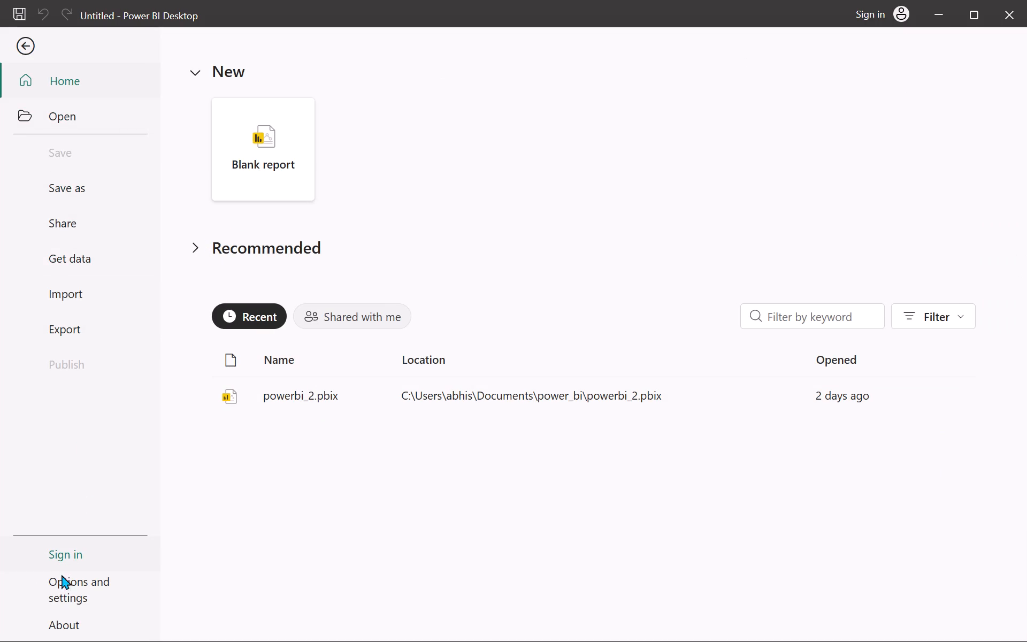
{"action": "left_click", "coordinate": [70, 549]}
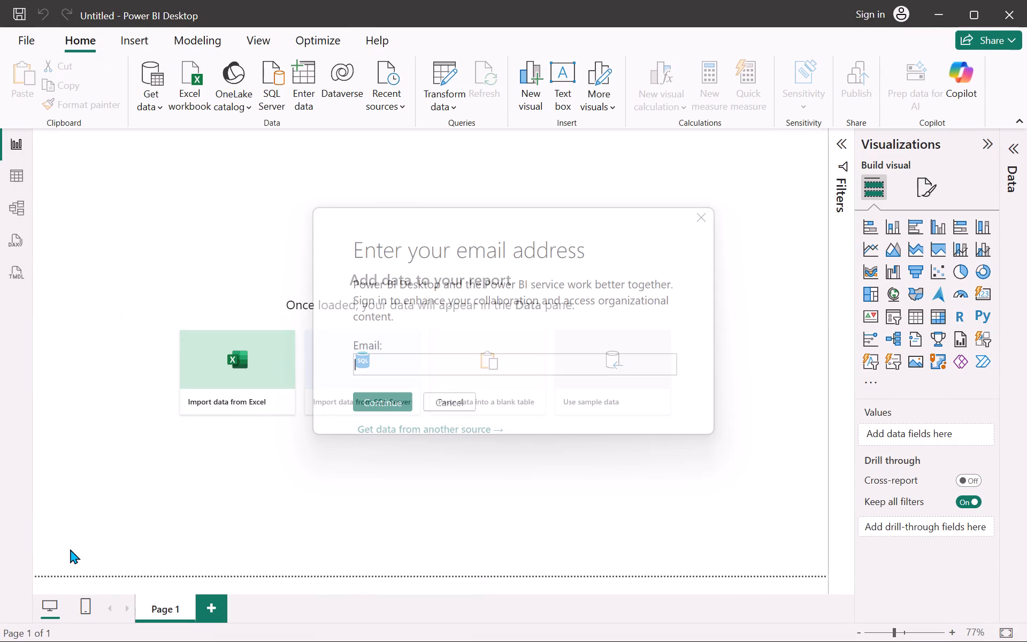
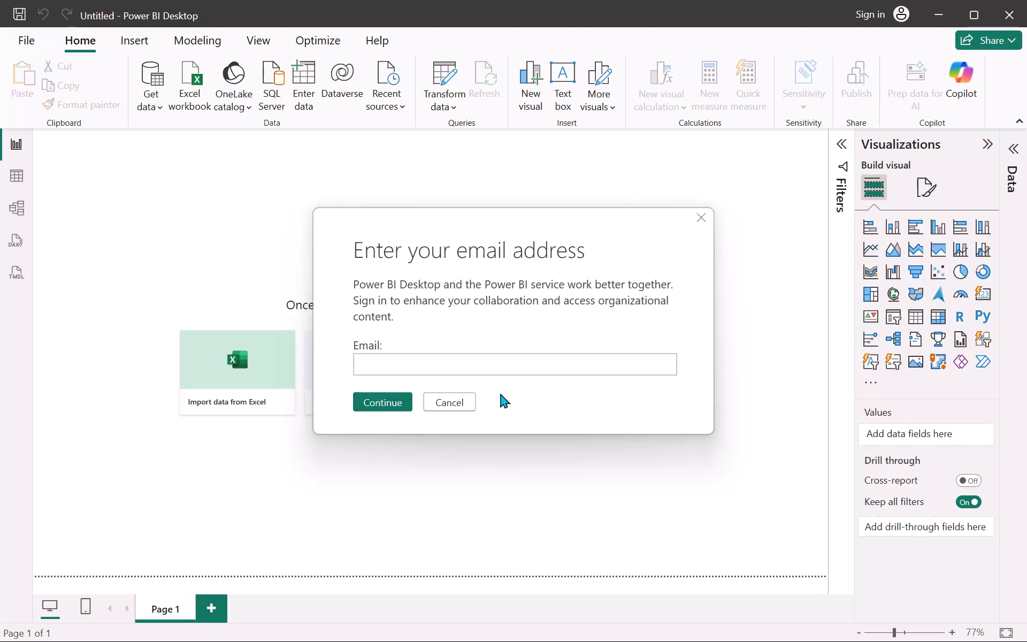
Cancel the email address sign-in prompt and return to the blank report canvas.
{"action": "left_click", "coordinate": [450, 403]}
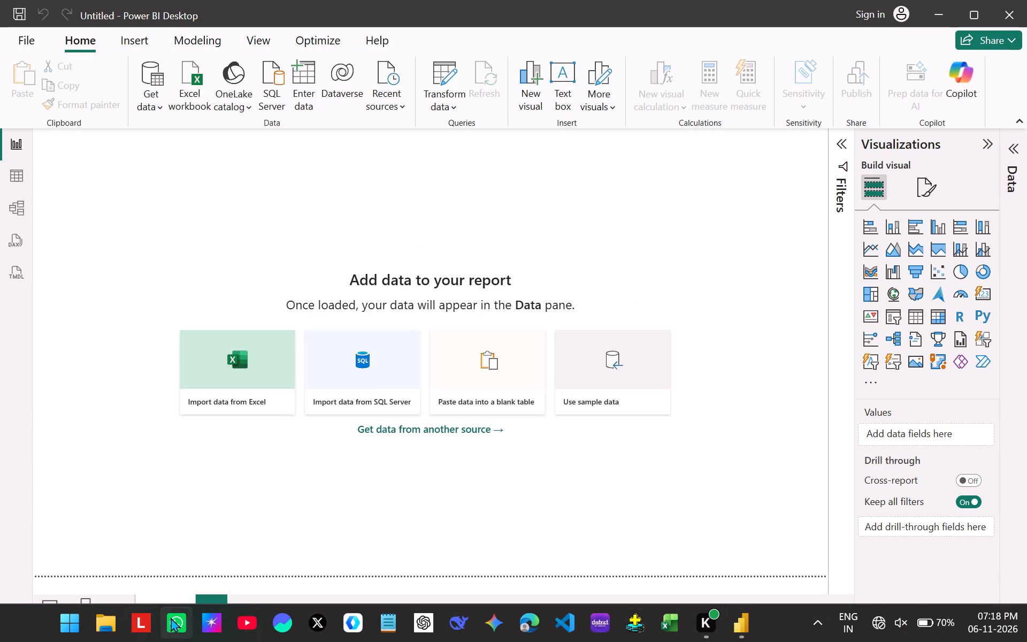
Switch from Power BI Desktop to the pinned application with the green icon beside the red L application.
{"action": "left_click", "coordinate": [176, 617]}
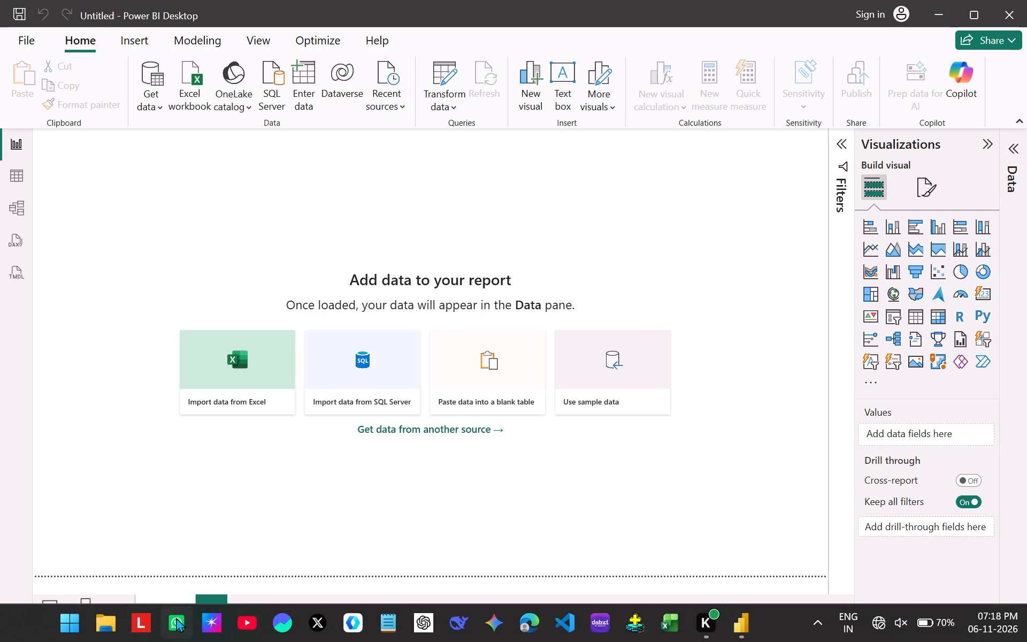
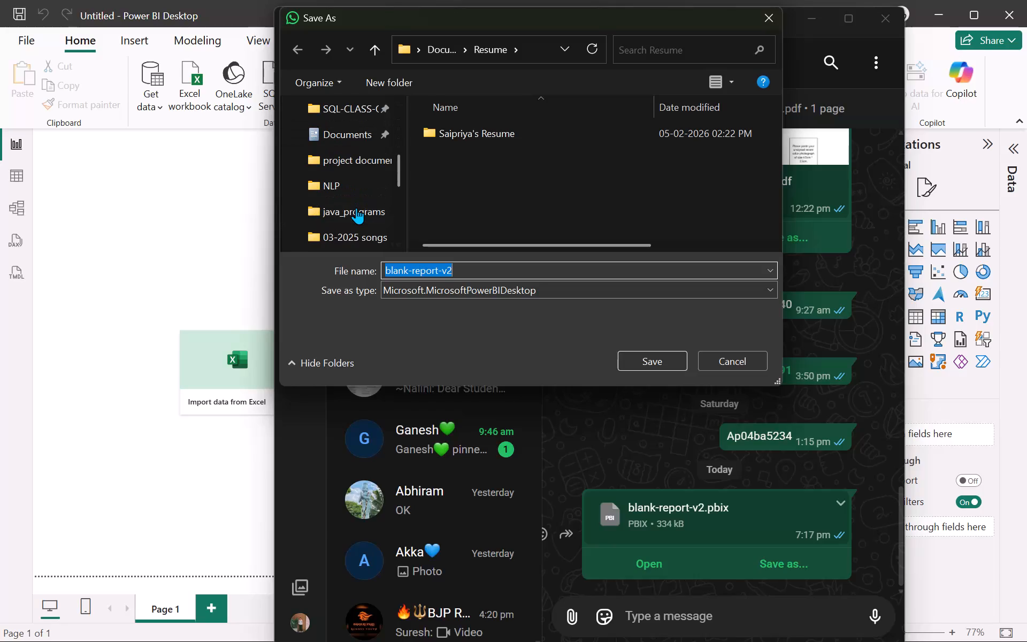
Browse to the power_bi folder inside Documents as the save location for the received blank-report-v2 Power BI file.
{"action": "scroll", "coordinate": [341, 198], "scroll_direction": "down", "scroll_amount": 1}
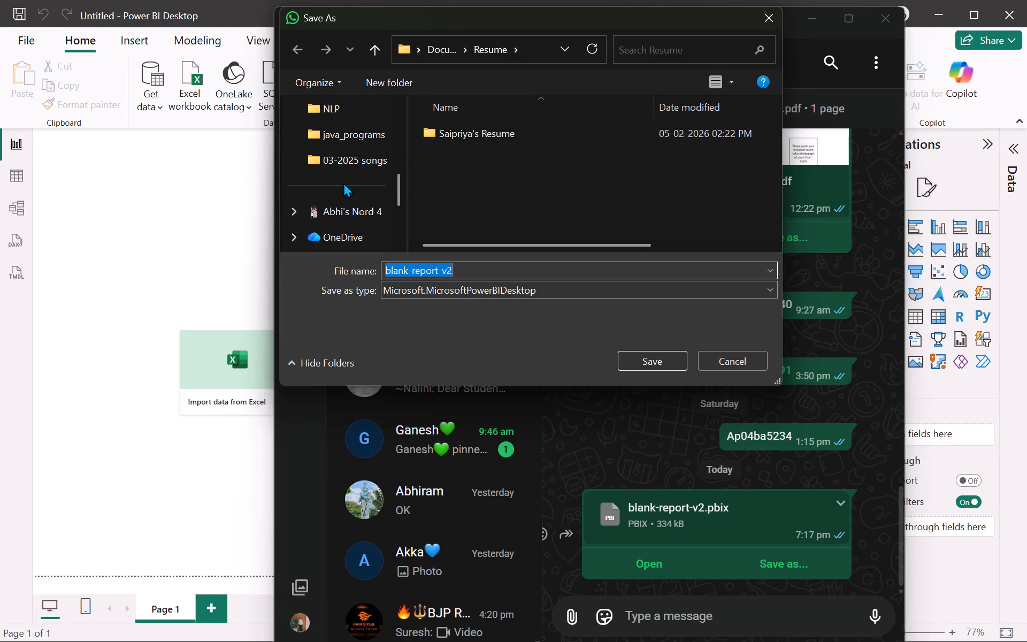
{"action": "scroll", "coordinate": [343, 182], "scroll_direction": "up", "scroll_amount": 5}
{"action": "scroll", "coordinate": [341, 153], "scroll_direction": "down", "scroll_amount": 1}
{"action": "scroll", "coordinate": [342, 165], "scroll_direction": "up", "scroll_amount": 3}
{"action": "scroll", "coordinate": [342, 165], "scroll_direction": "down", "scroll_amount": 1}
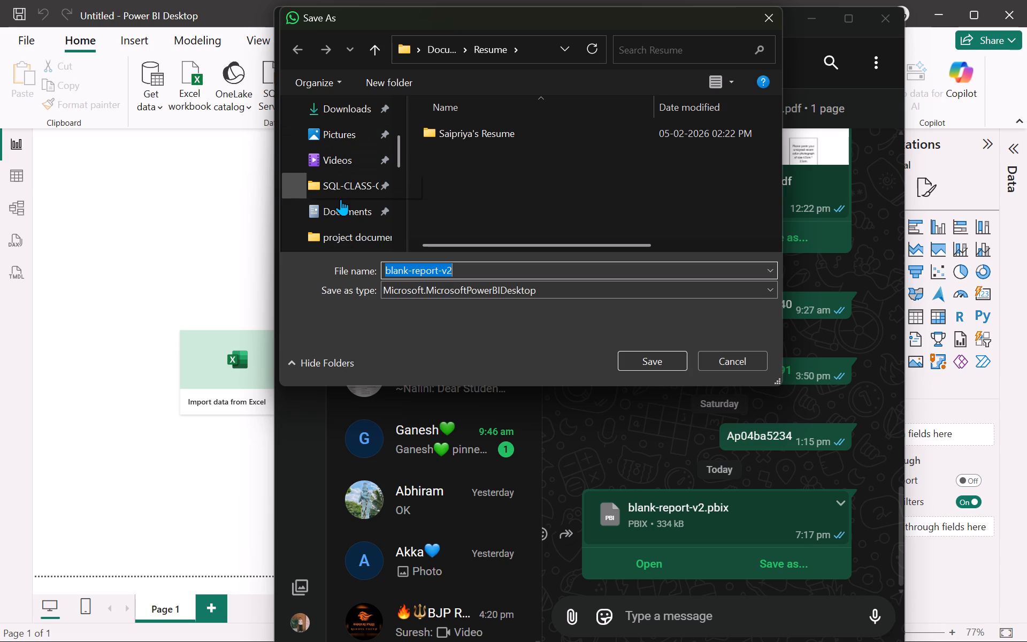
{"action": "scroll", "coordinate": [342, 208], "scroll_direction": "down", "scroll_amount": 2}
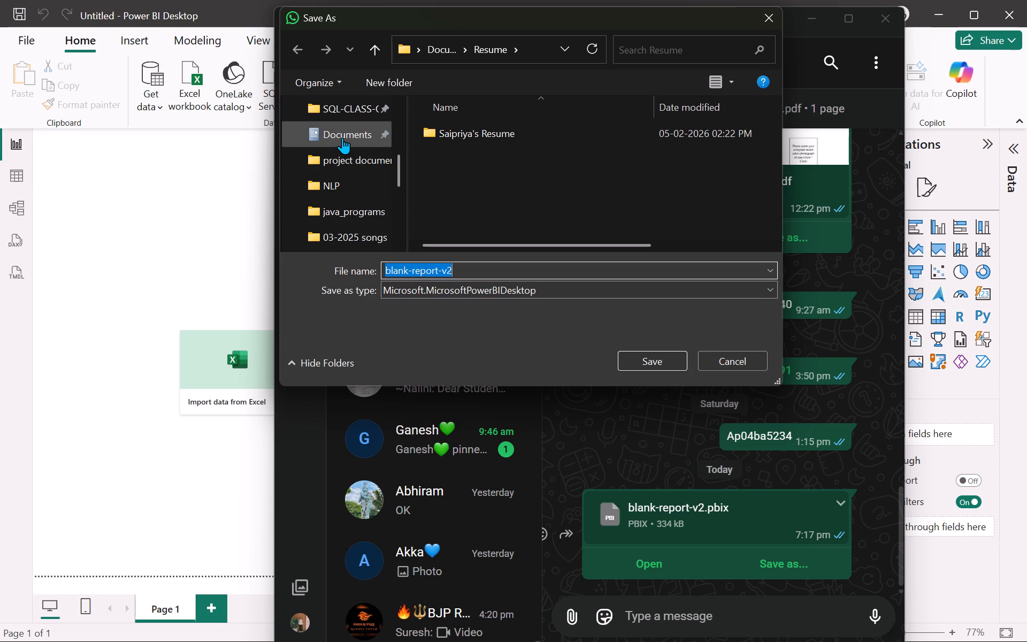
{"action": "left_click", "coordinate": [342, 137]}
{"action": "scroll", "coordinate": [555, 209], "scroll_direction": "down", "scroll_amount": 1}
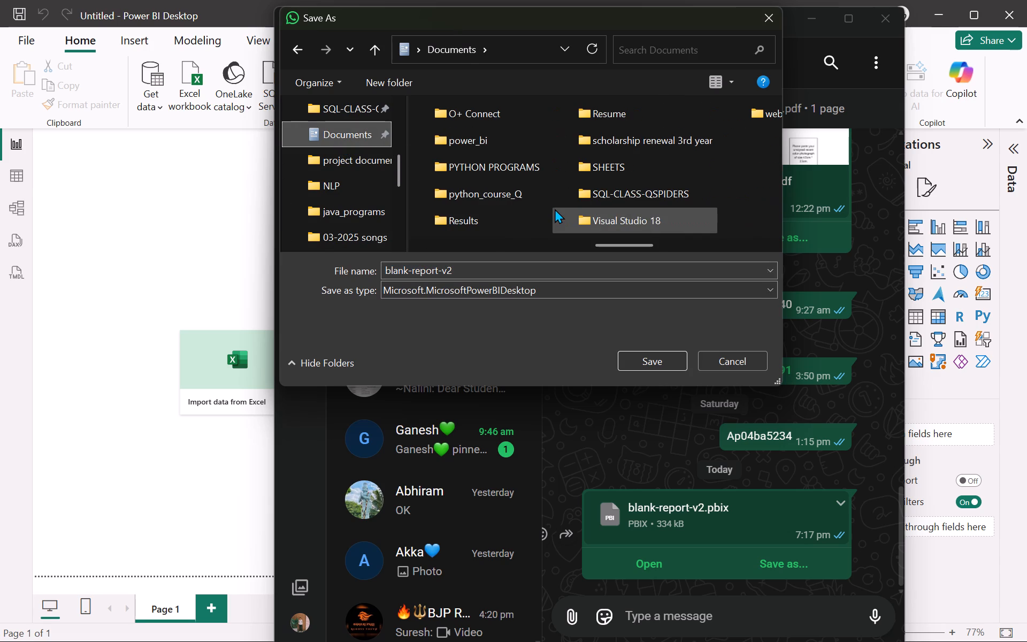
{"action": "double_click", "coordinate": [495, 135]}
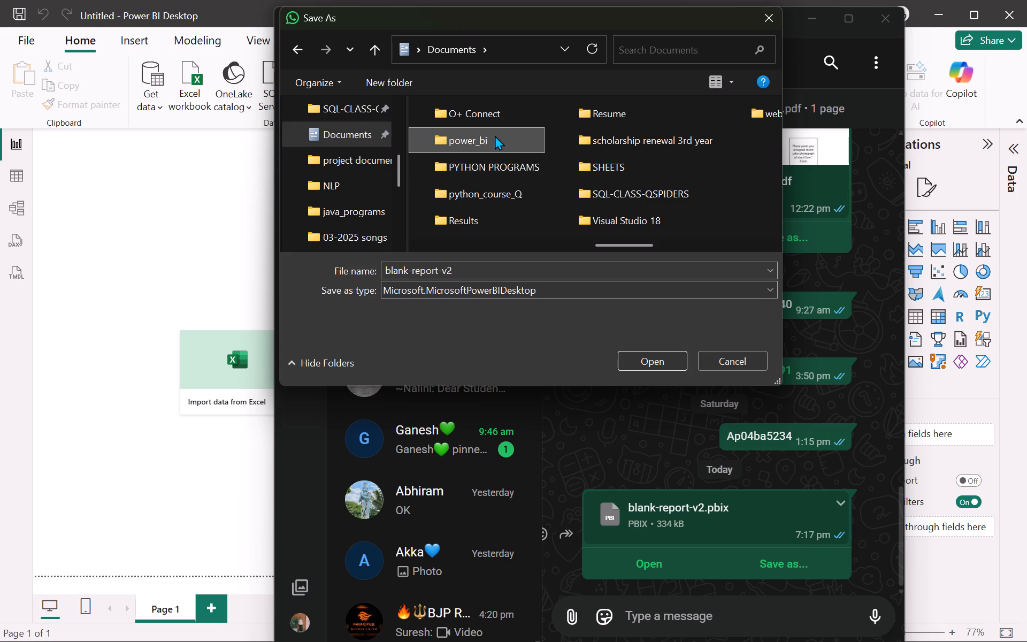
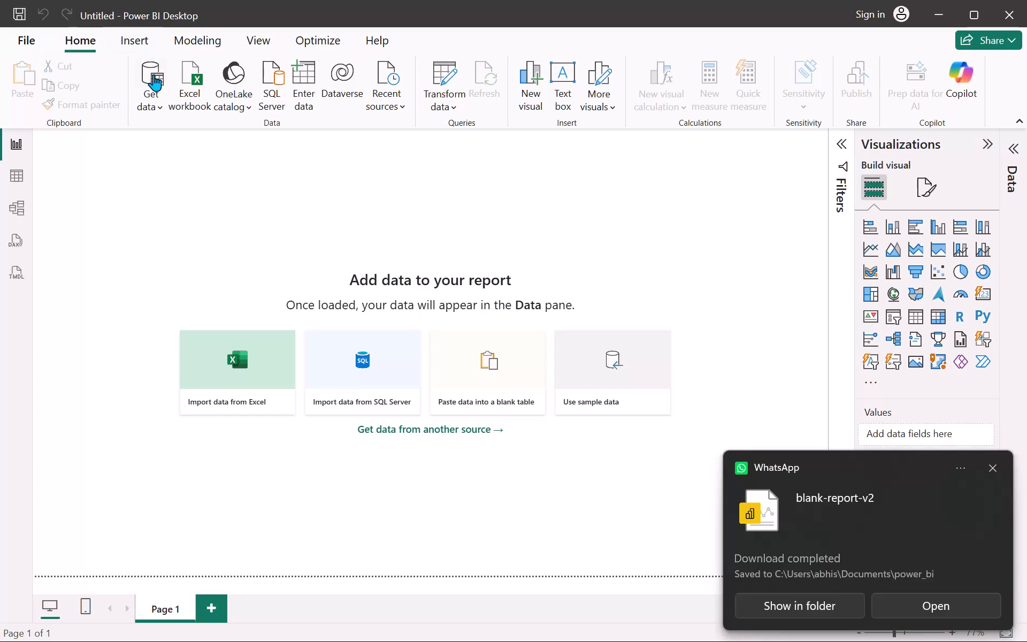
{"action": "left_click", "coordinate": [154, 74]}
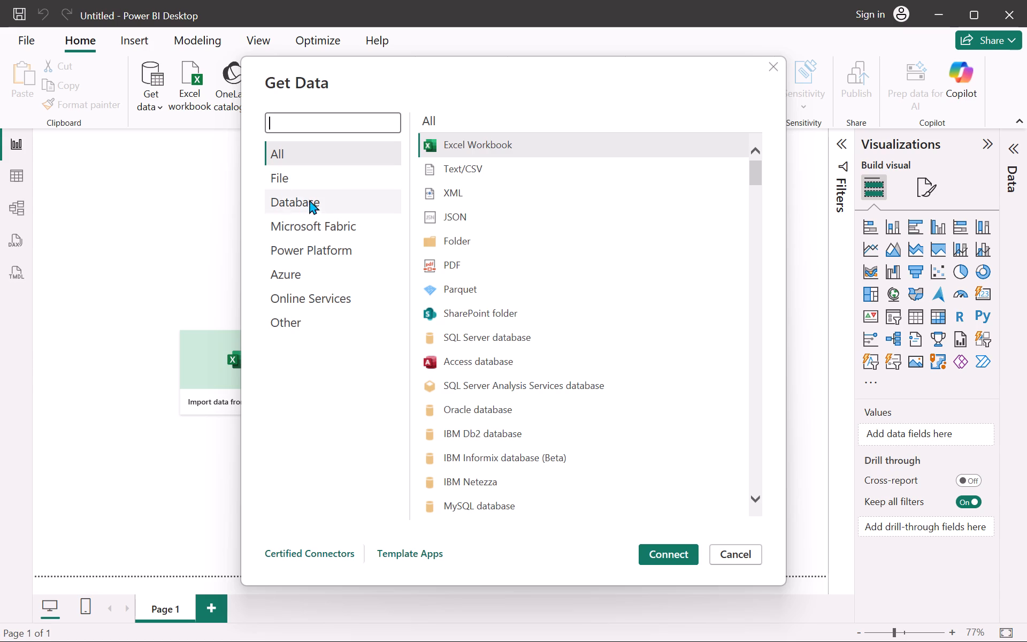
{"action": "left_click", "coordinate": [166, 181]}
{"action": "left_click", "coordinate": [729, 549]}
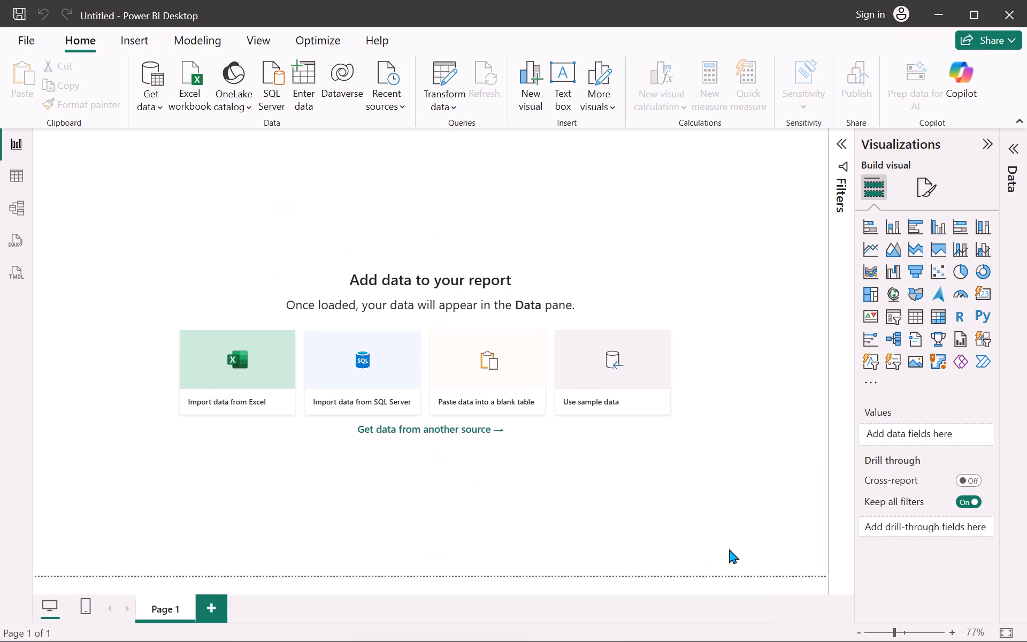
Open the list of common data sources for the blank report.
{"action": "left_click", "coordinate": [150, 108]}
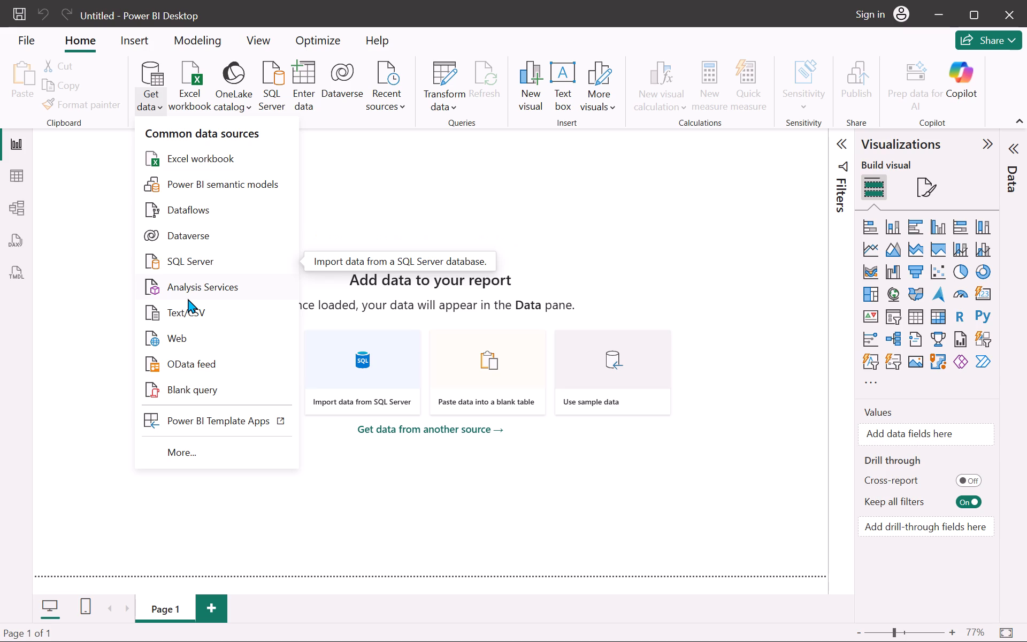
Search the computer for Notepad and open it.
{"action": "type", "text": "no"}
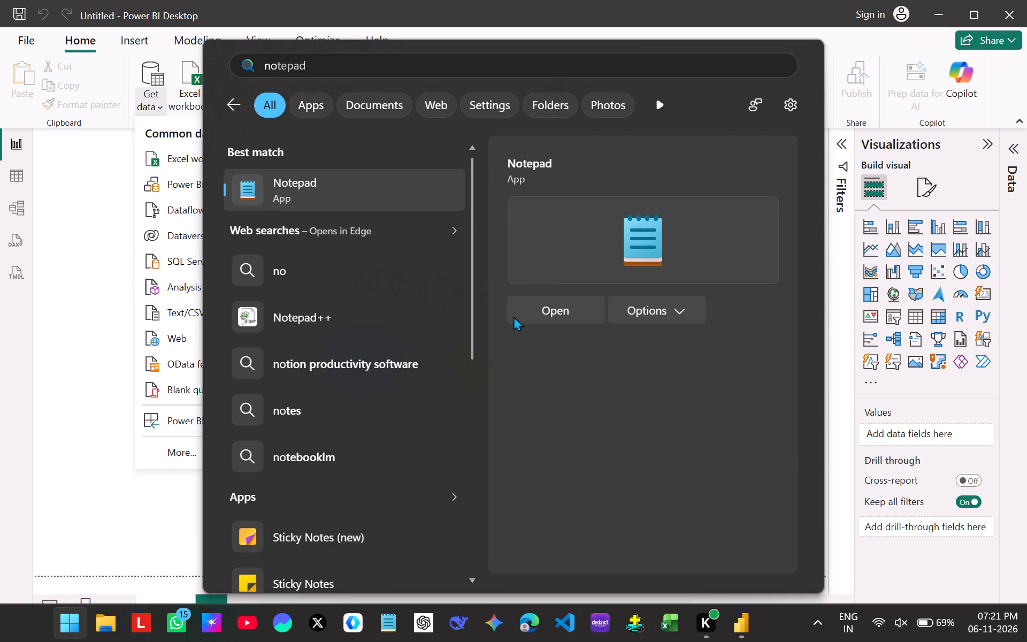
{"action": "type", "text": "tepad"}
{"action": "key", "text": "Return"}
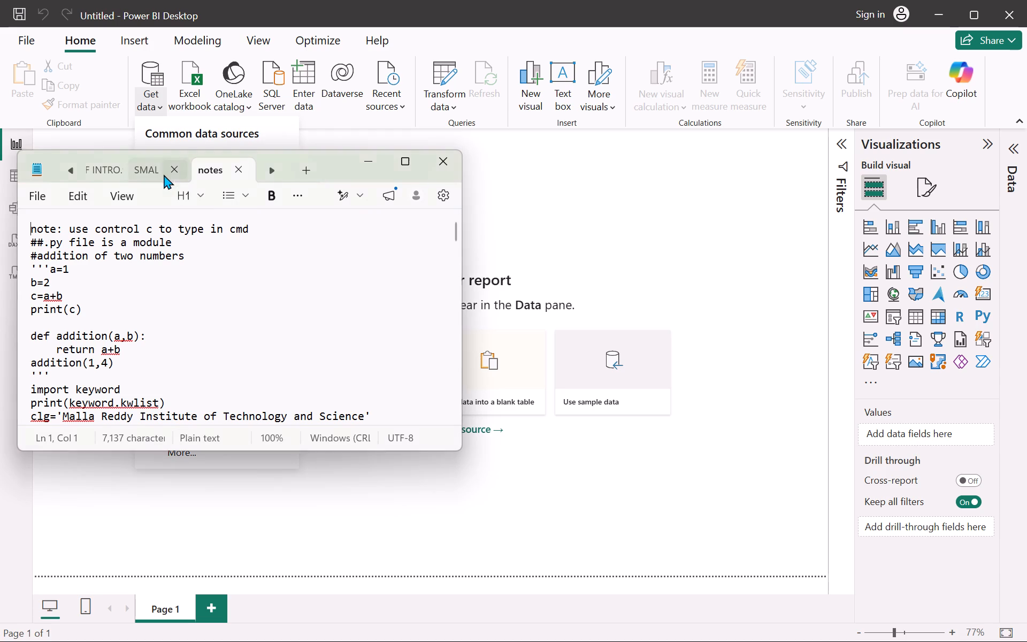
Close the open Notepad documents, including notes, keeping only SELF INTRO.txt.
{"action": "scroll", "coordinate": [163, 173], "scroll_direction": "left", "scroll_amount": 3}
{"action": "left_click", "coordinate": [237, 170]}
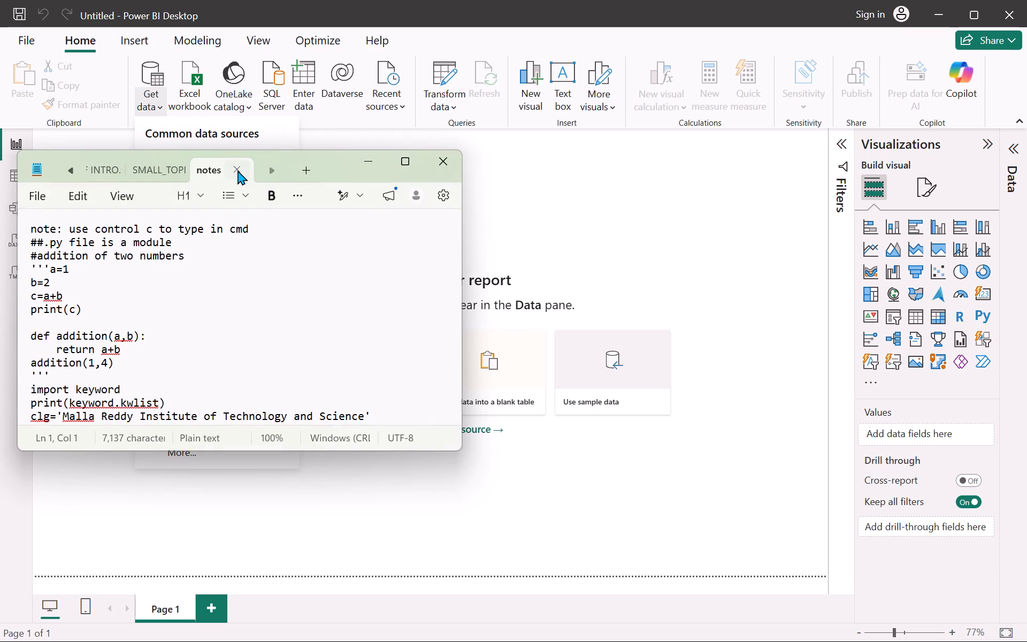
{"action": "left_click", "coordinate": [261, 169]}
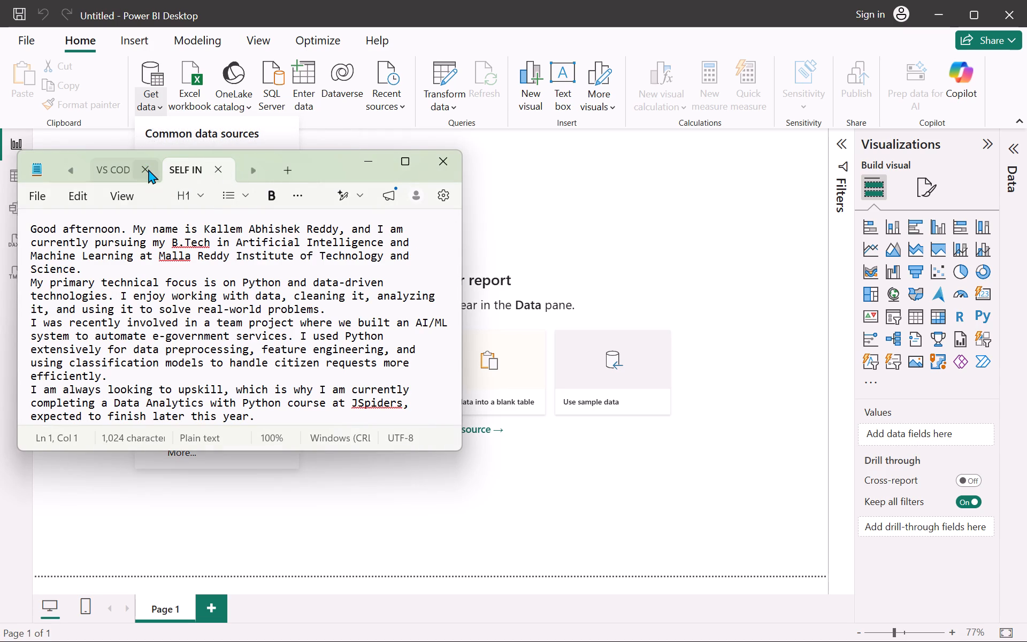
{"action": "left_click", "coordinate": [148, 169]}
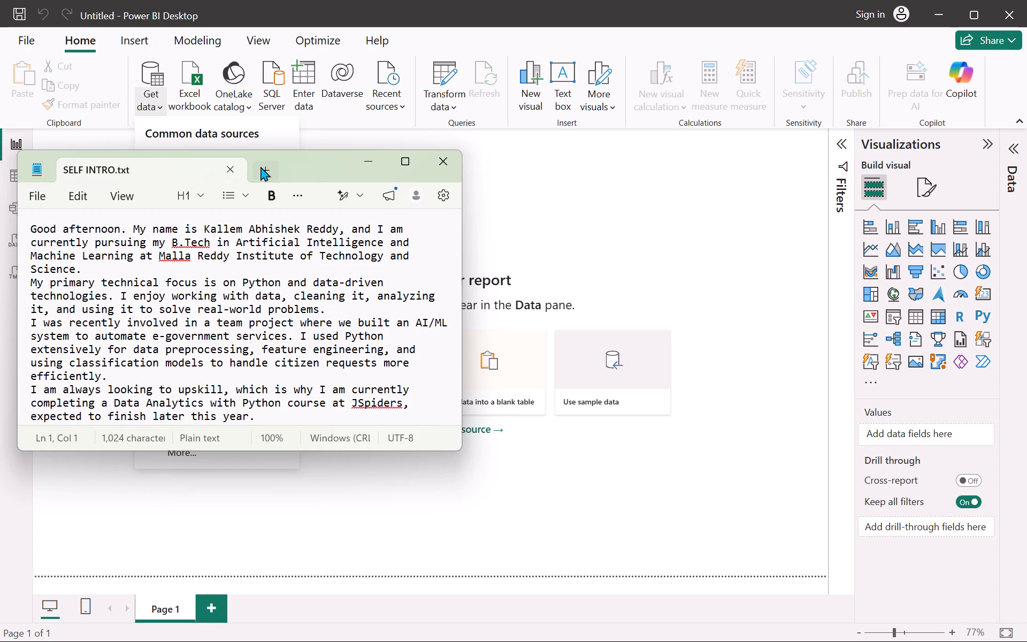
Create a new blank note, move the Notepad window clear of the data source list, and enter "chocolate-sales" as the first line.
{"action": "left_click", "coordinate": [260, 166]}
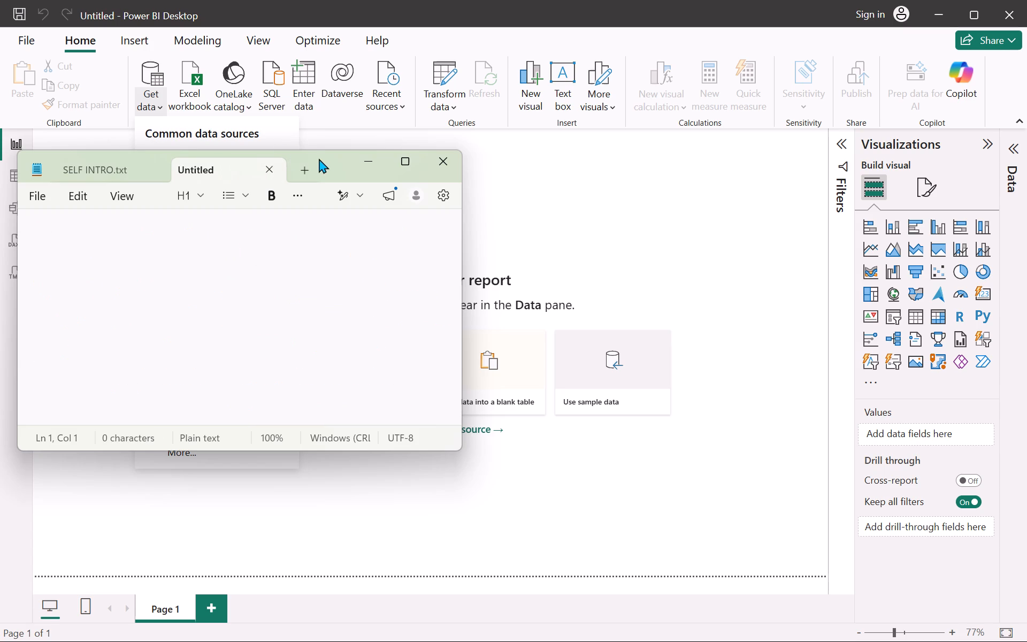
{"action": "left_click_drag", "start_coordinate": [333, 157], "coordinate": [621, 201]}
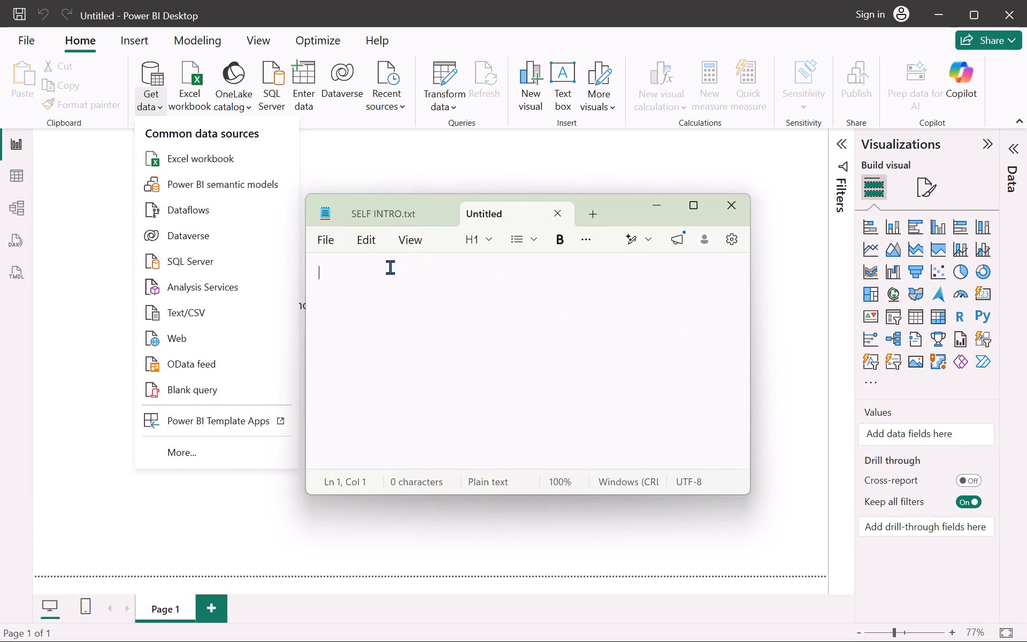
{"action": "left_click", "coordinate": [372, 276]}
{"action": "type", "text": "chocolate-sales"}
{"action": "key", "text": "Return"}
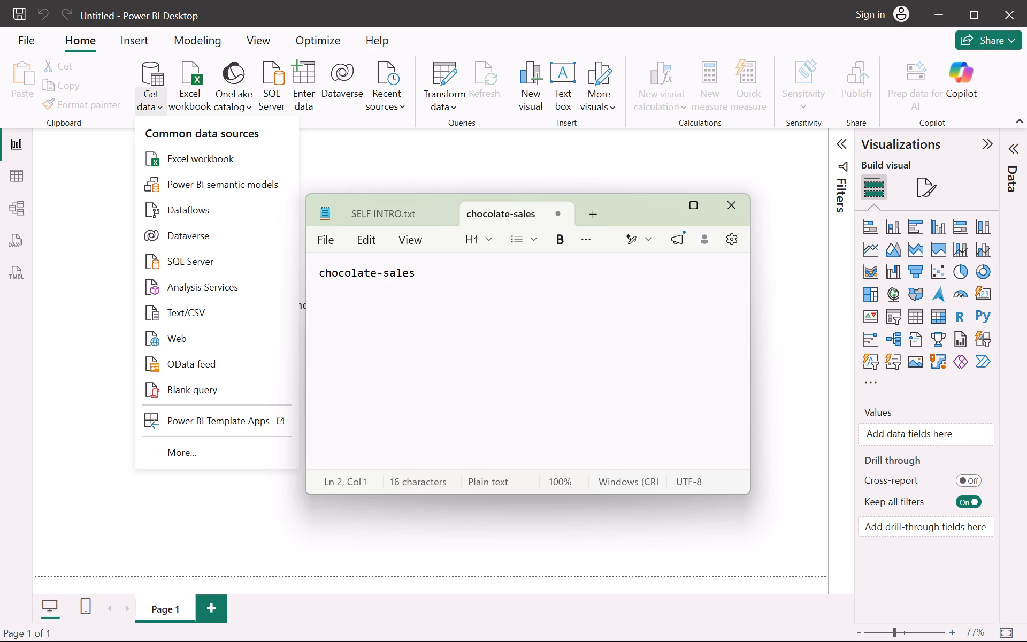
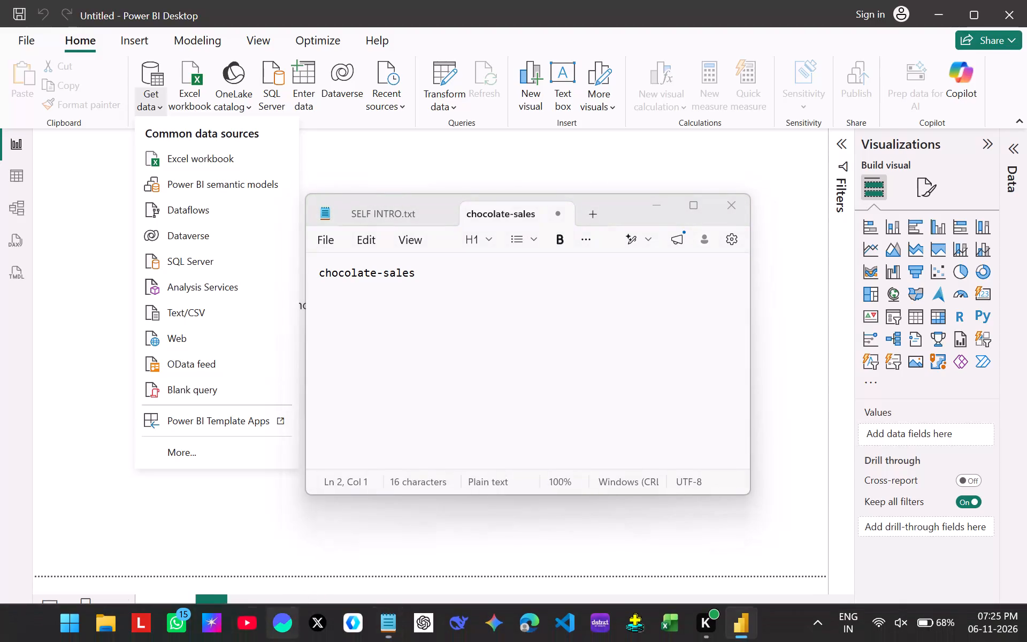
Switch to YouTube, open the video "FREE Adv. Masterclass on Power BI - Create a Sales Analytics Dashboard", and pause it.
{"action": "left_click", "coordinate": [249, 622]}
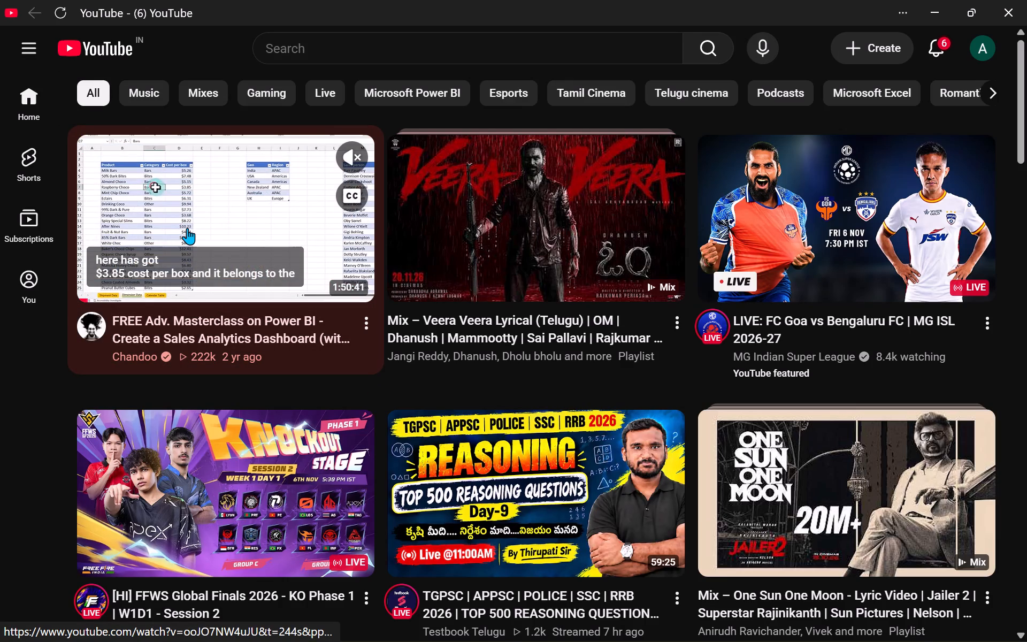
{"action": "left_click", "coordinate": [187, 228]}
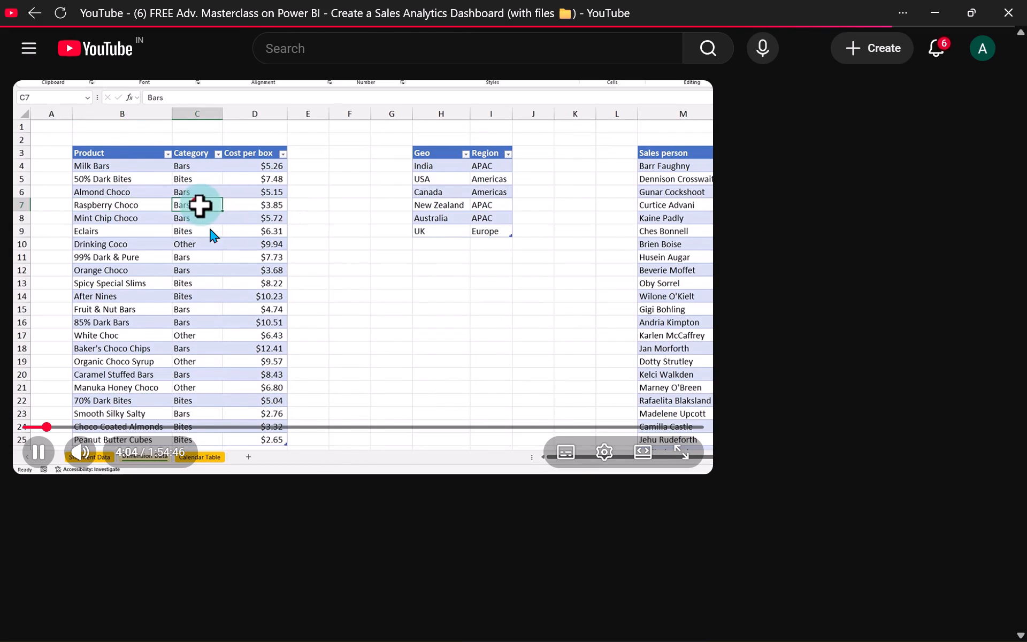
{"action": "left_click", "coordinate": [237, 229]}
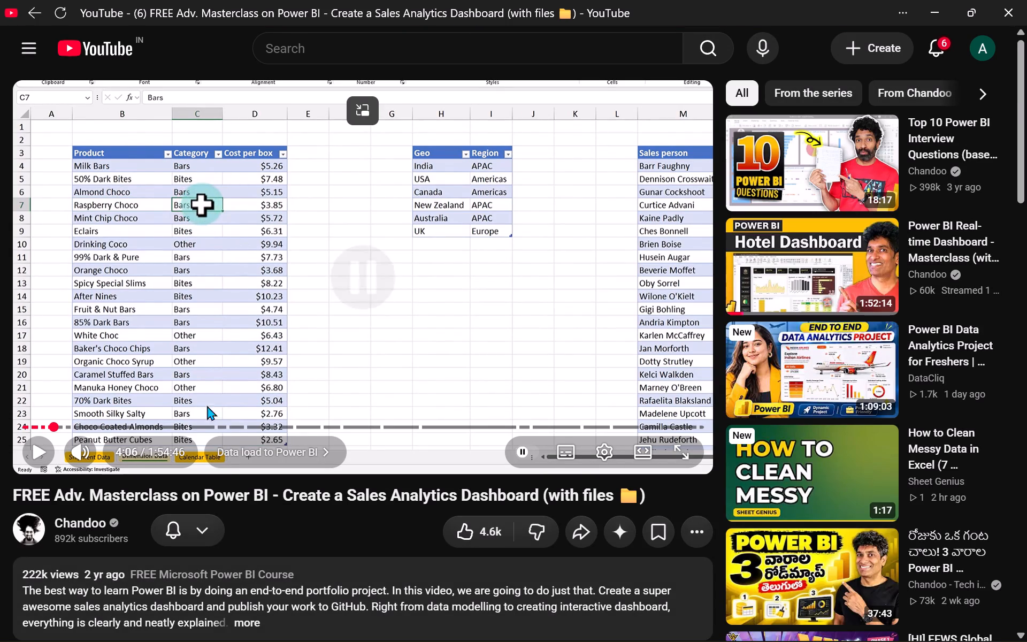
Expand the video description and open its Icons & Files link to the chandoo-org/Power-BI repository on GitHub.
{"action": "scroll", "coordinate": [234, 519], "scroll_direction": "down", "scroll_amount": 4}
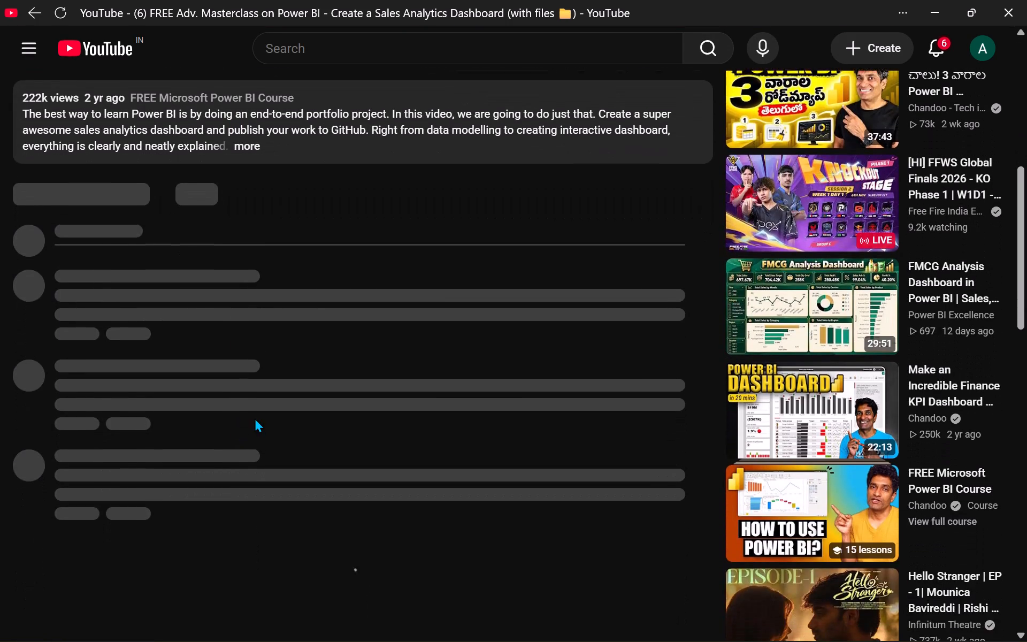
{"action": "scroll", "coordinate": [255, 418], "scroll_direction": "up", "scroll_amount": 2}
{"action": "left_click", "coordinate": [251, 312]}
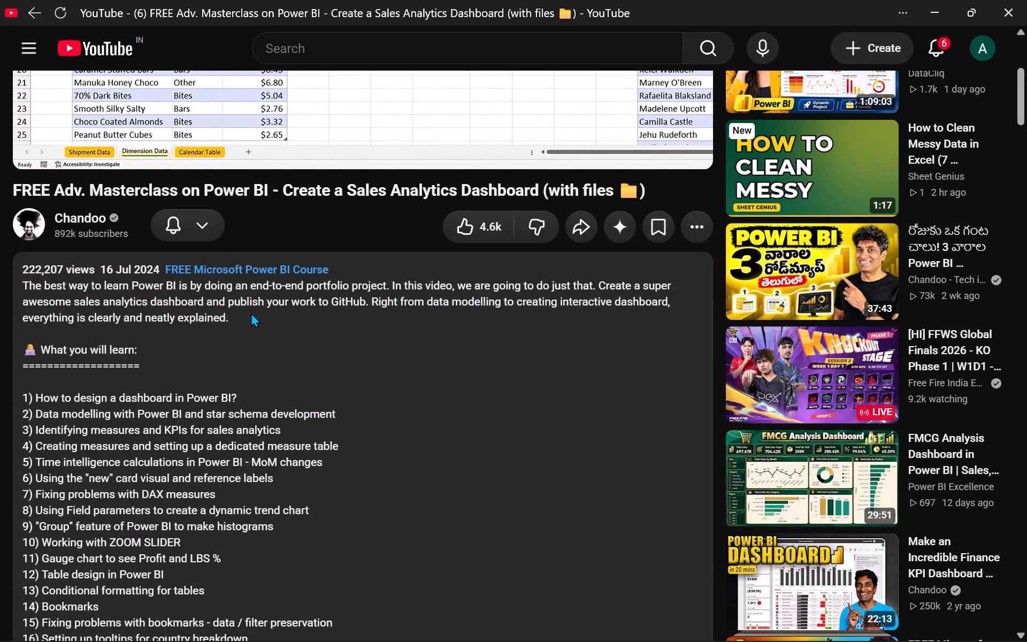
{"action": "scroll", "coordinate": [277, 414], "scroll_direction": "down", "scroll_amount": 2}
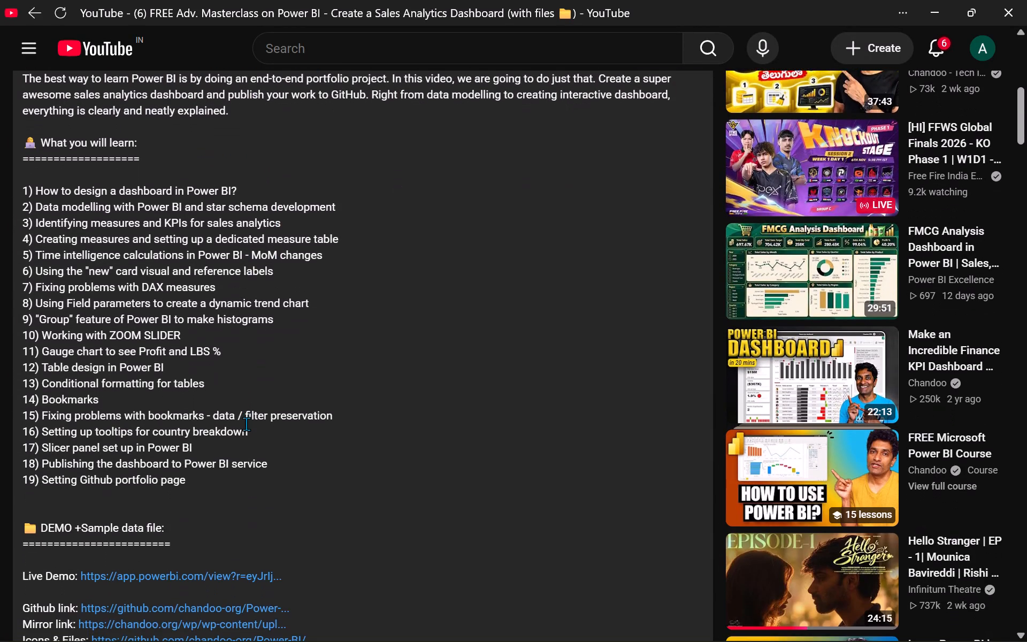
{"action": "scroll", "coordinate": [249, 342], "scroll_direction": "down", "scroll_amount": 2}
{"action": "scroll", "coordinate": [196, 378], "scroll_direction": "down", "scroll_amount": 1}
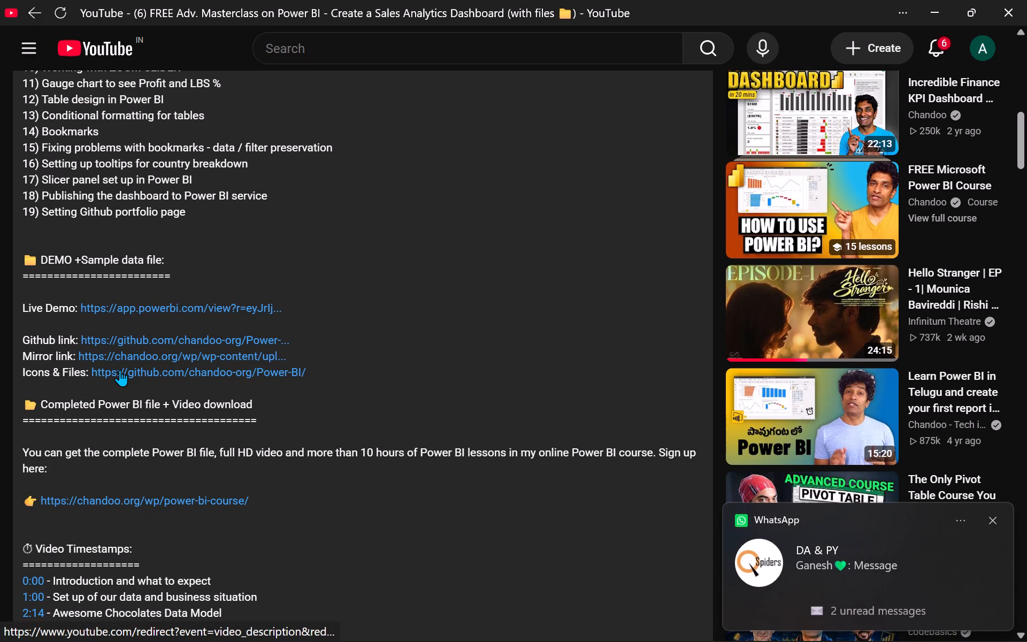
{"action": "left_click", "coordinate": [123, 368]}
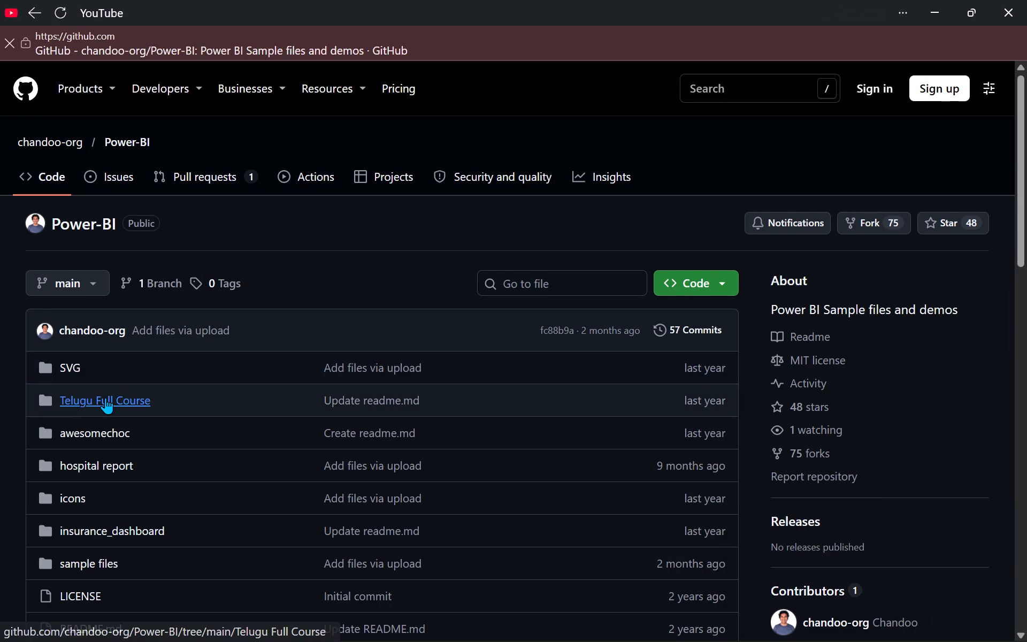
Examine the awesomechoc folder's readme.md, netflix-eda.pbix and portfolio-dashboard-screenshot.png for the chocolate sales data, and return to the repository root.
{"action": "scroll", "coordinate": [105, 398], "scroll_direction": "down", "scroll_amount": 1}
{"action": "left_click", "coordinate": [85, 415]}
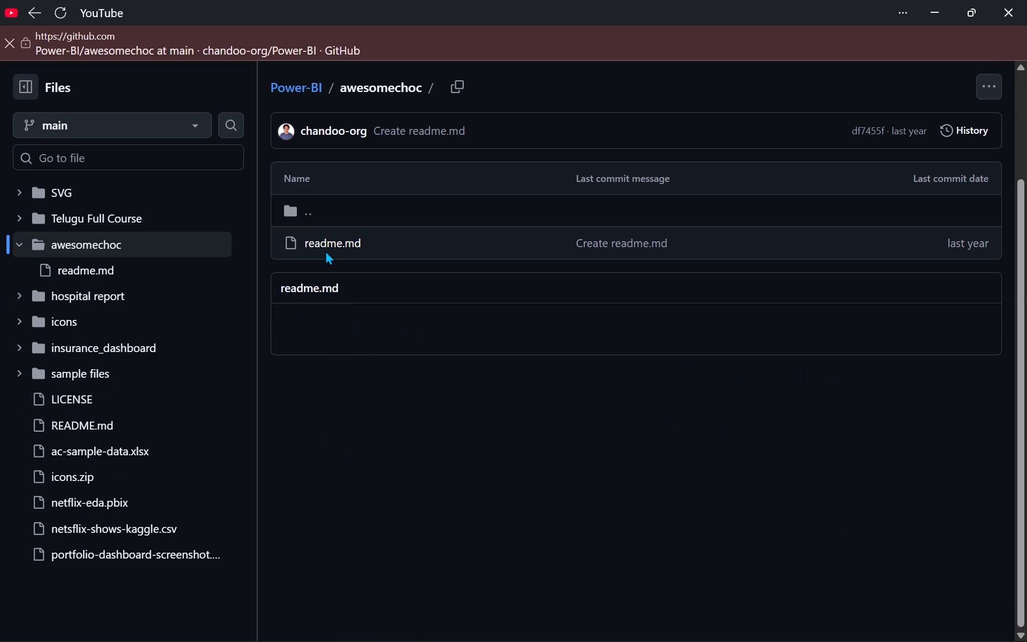
{"action": "left_click", "coordinate": [326, 246]}
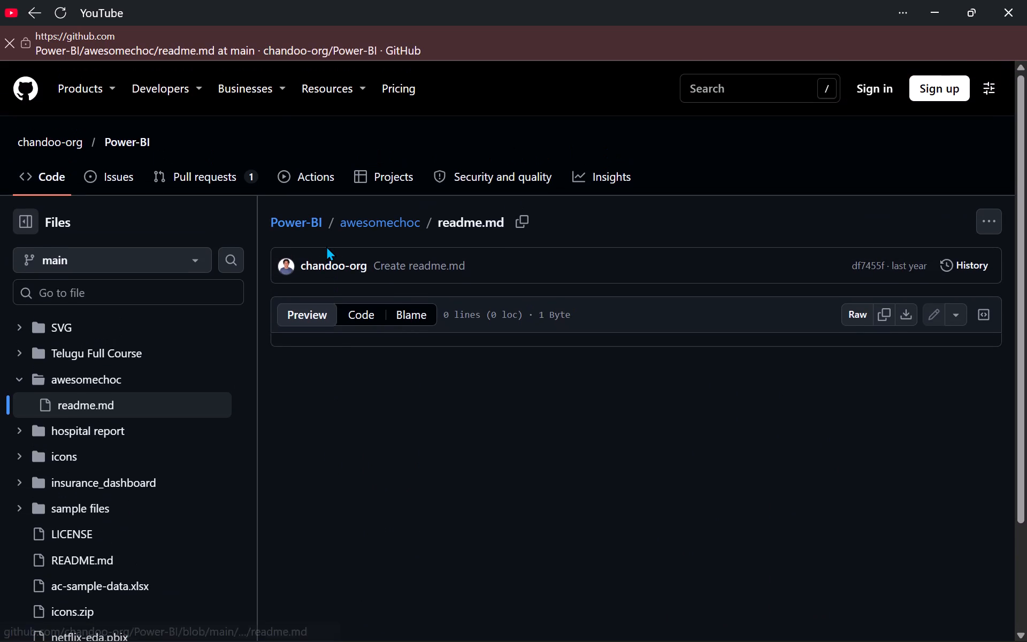
{"action": "left_click", "coordinate": [369, 311]}
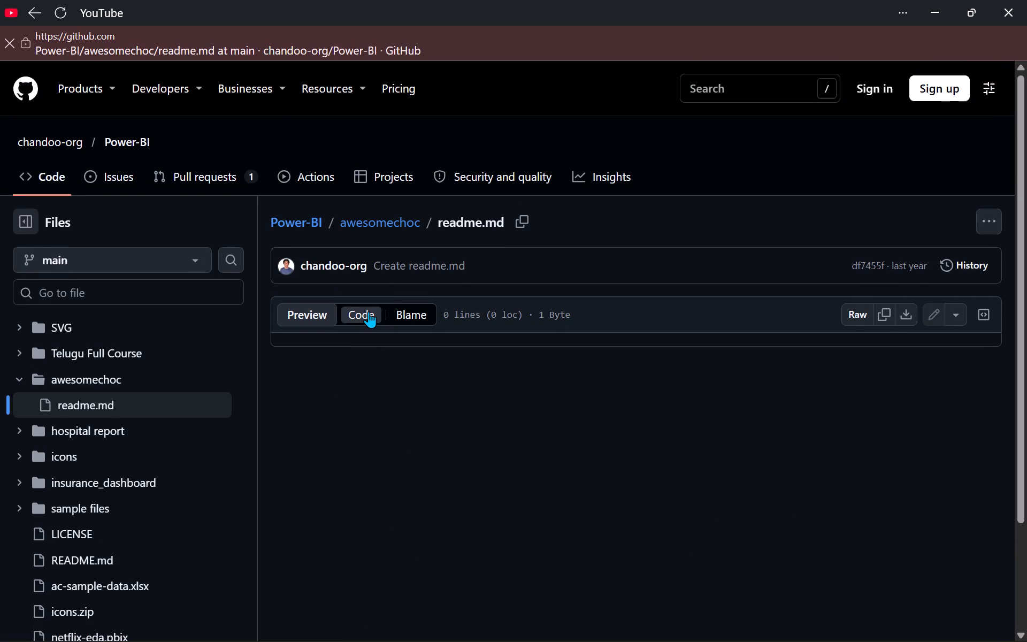
{"action": "left_click", "coordinate": [311, 315]}
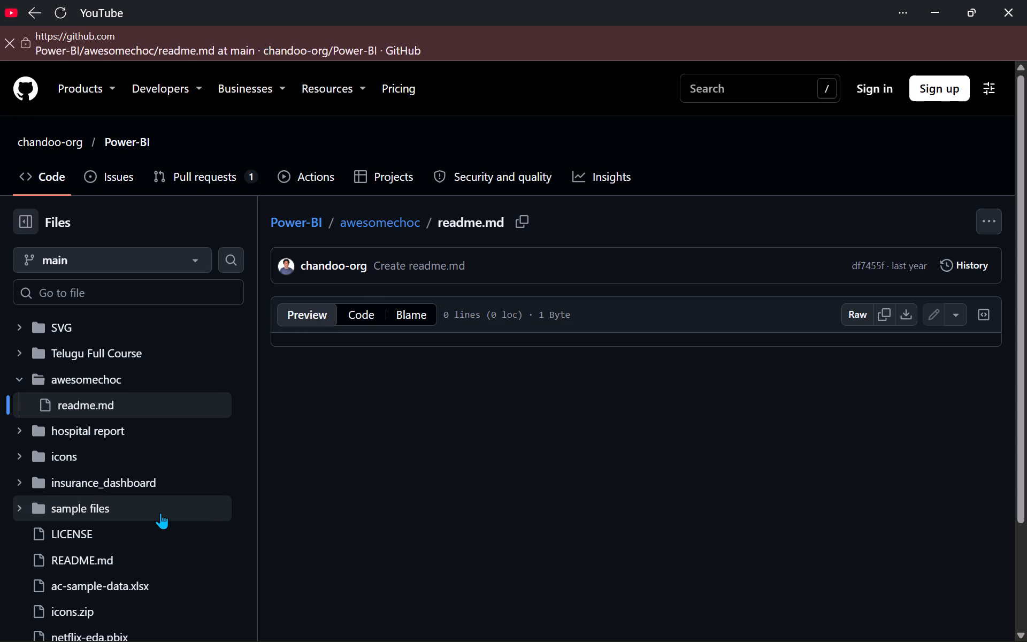
{"action": "scroll", "coordinate": [160, 513], "scroll_direction": "down", "scroll_amount": 2}
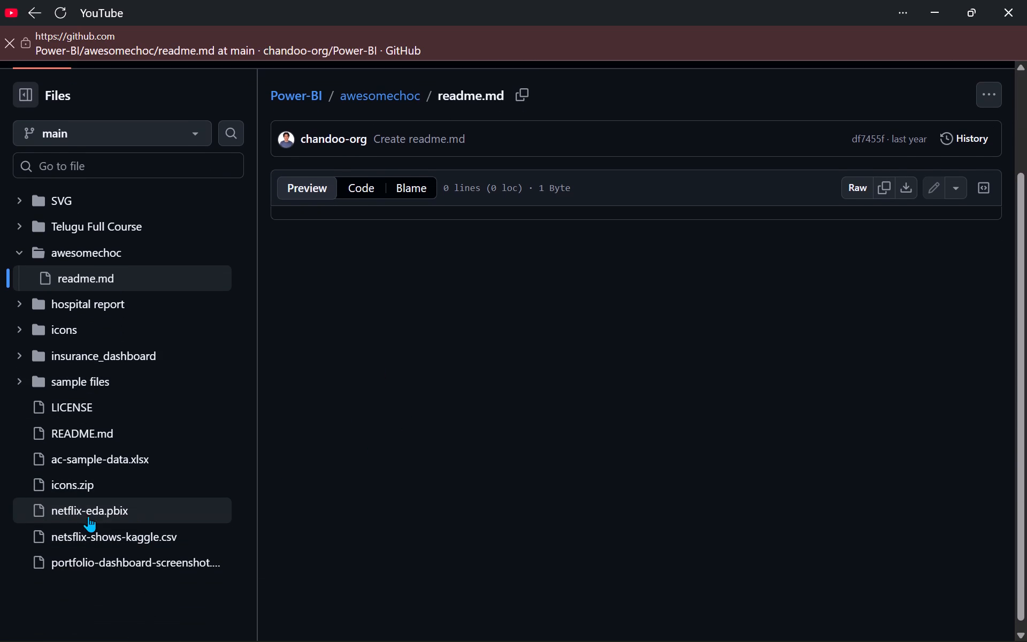
{"action": "left_click", "coordinate": [86, 510]}
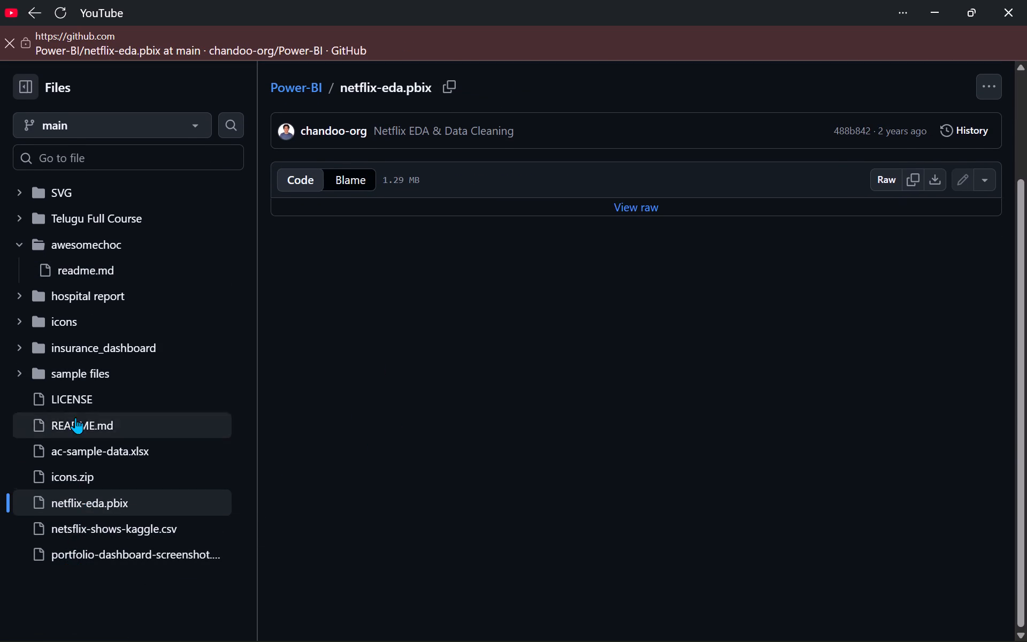
{"action": "left_click", "coordinate": [101, 554]}
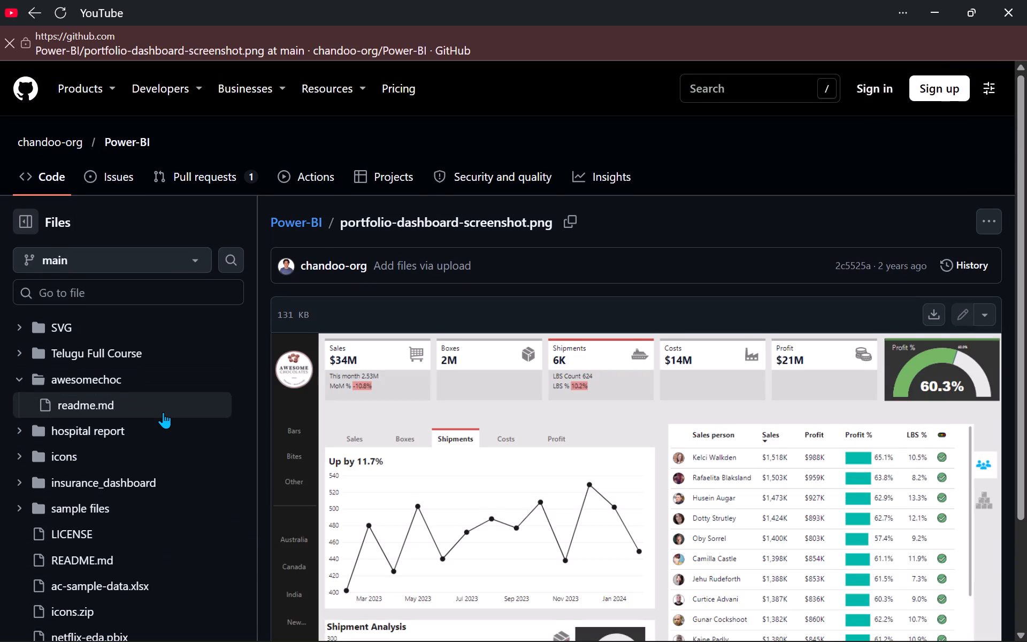
{"action": "scroll", "coordinate": [163, 412], "scroll_direction": "down", "scroll_amount": 1}
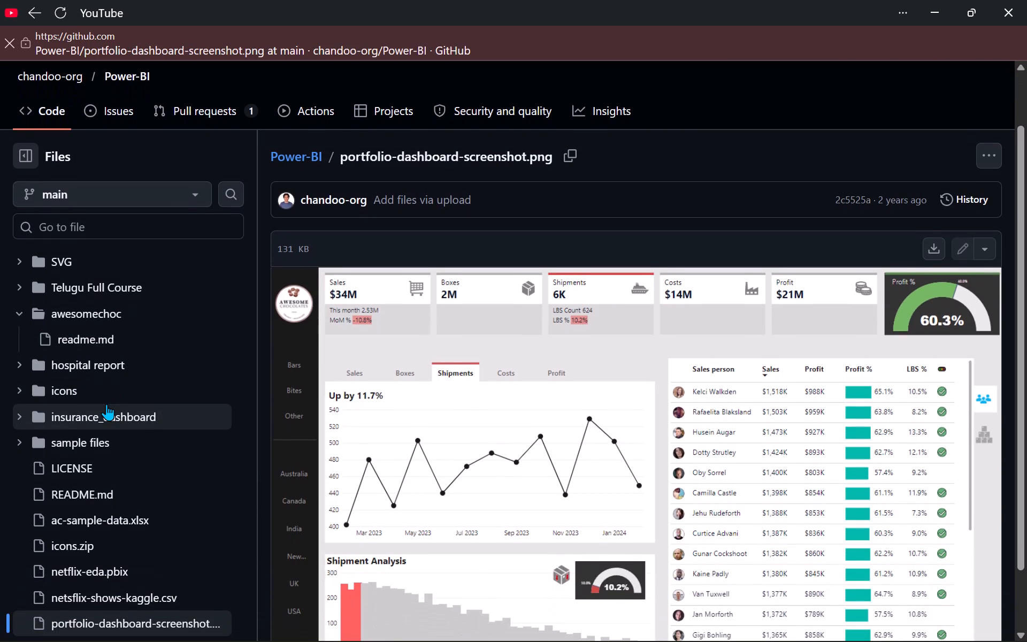
{"action": "left_click", "coordinate": [73, 337]}
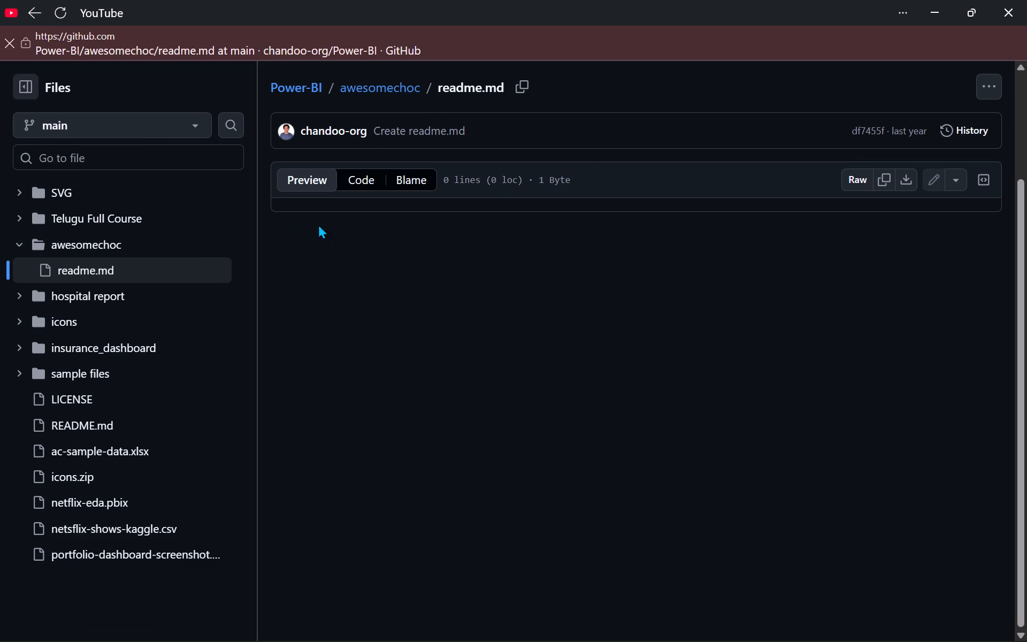
{"action": "left_click", "coordinate": [117, 243]}
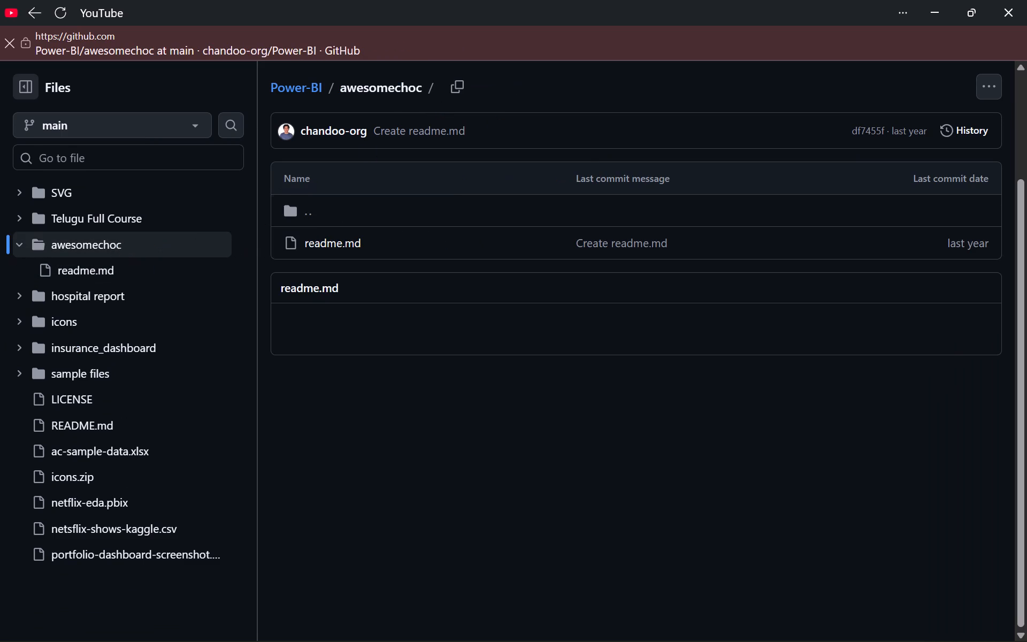
{"action": "left_click", "coordinate": [373, 220]}
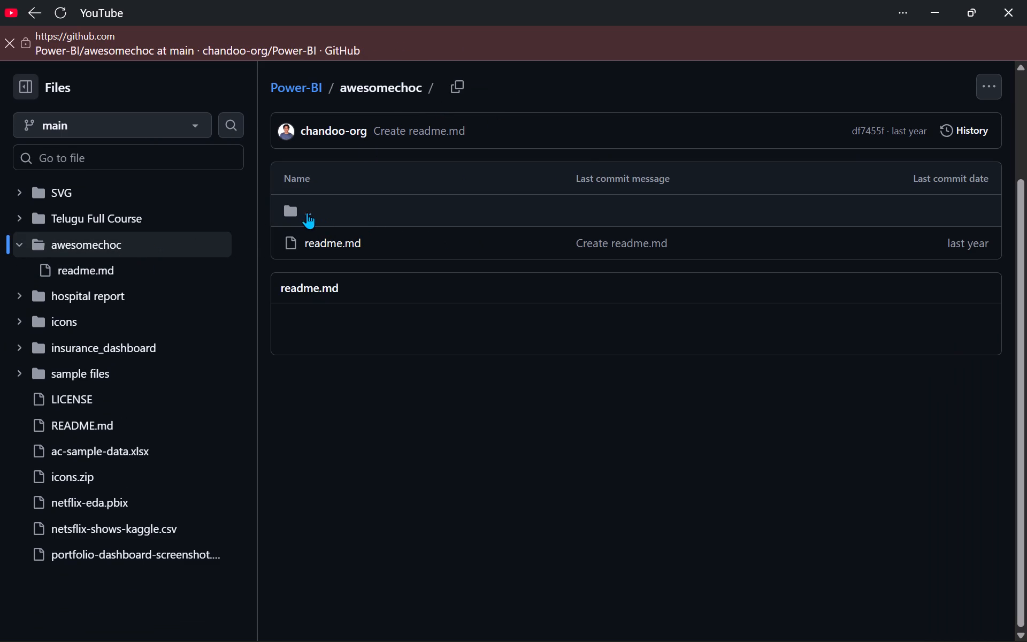
{"action": "left_click", "coordinate": [298, 211]}
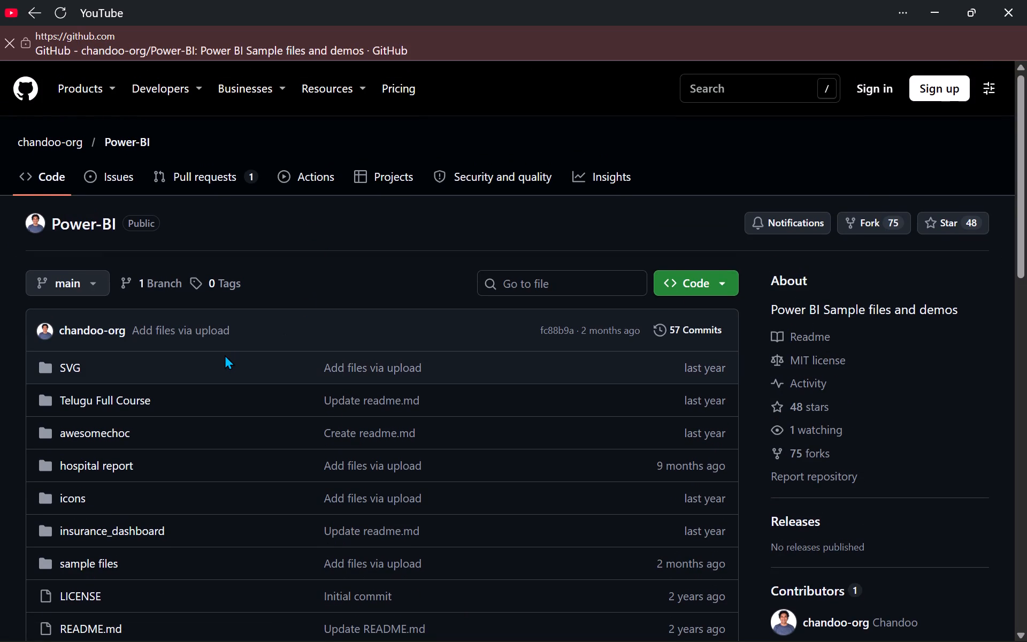
Open the raw view of sample-chocolate-shipments-data-all-Apr-2025.xlsx from the Telugu Full Course folder.
{"action": "left_click", "coordinate": [83, 394]}
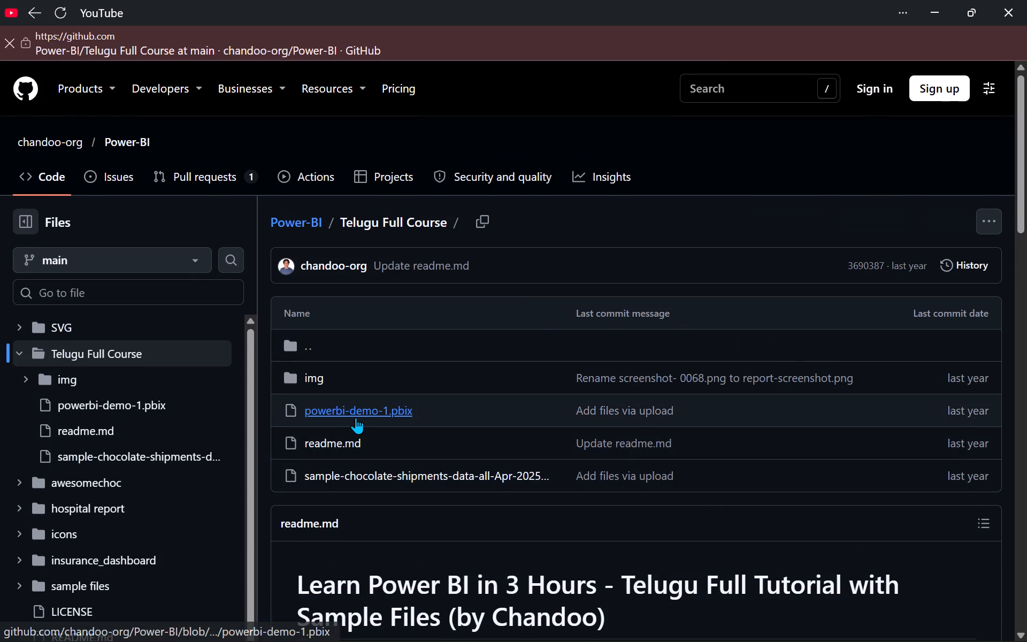
{"action": "scroll", "coordinate": [356, 417], "scroll_direction": "down", "scroll_amount": 1}
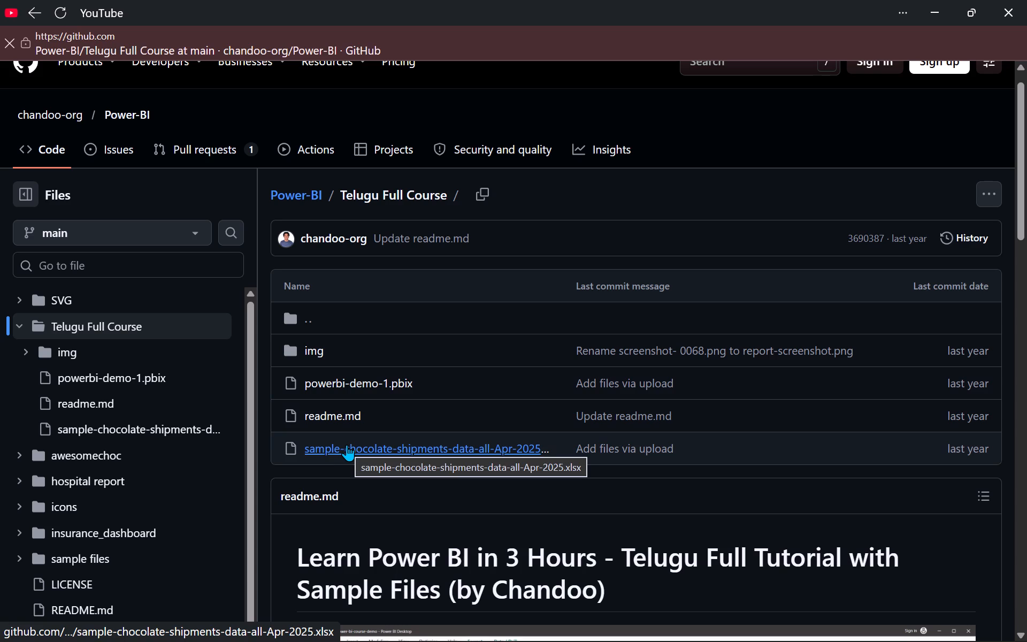
{"action": "left_click", "coordinate": [347, 445]}
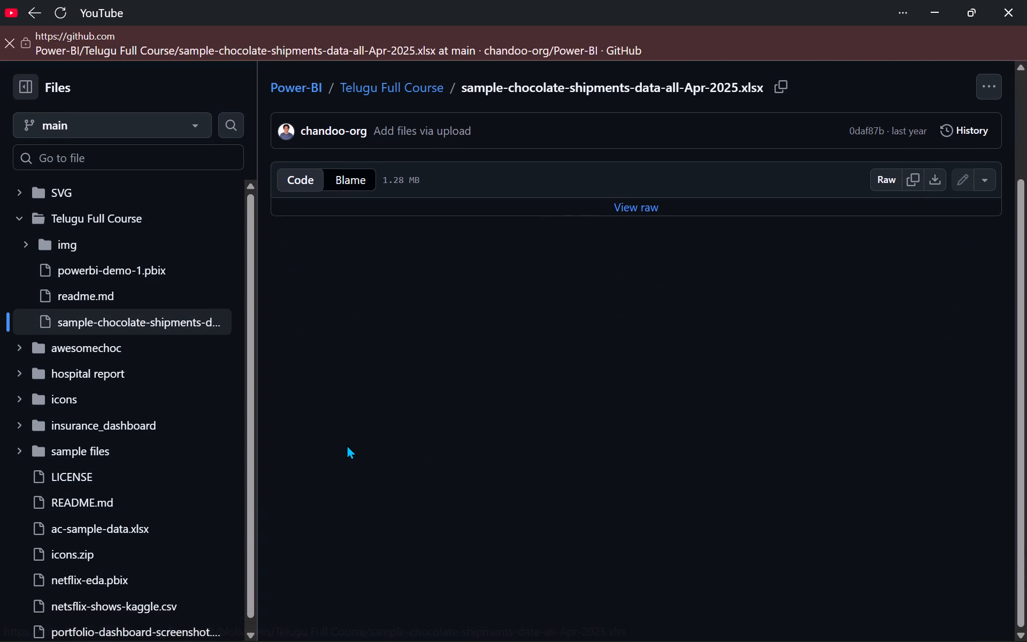
{"action": "left_click", "coordinate": [628, 205]}
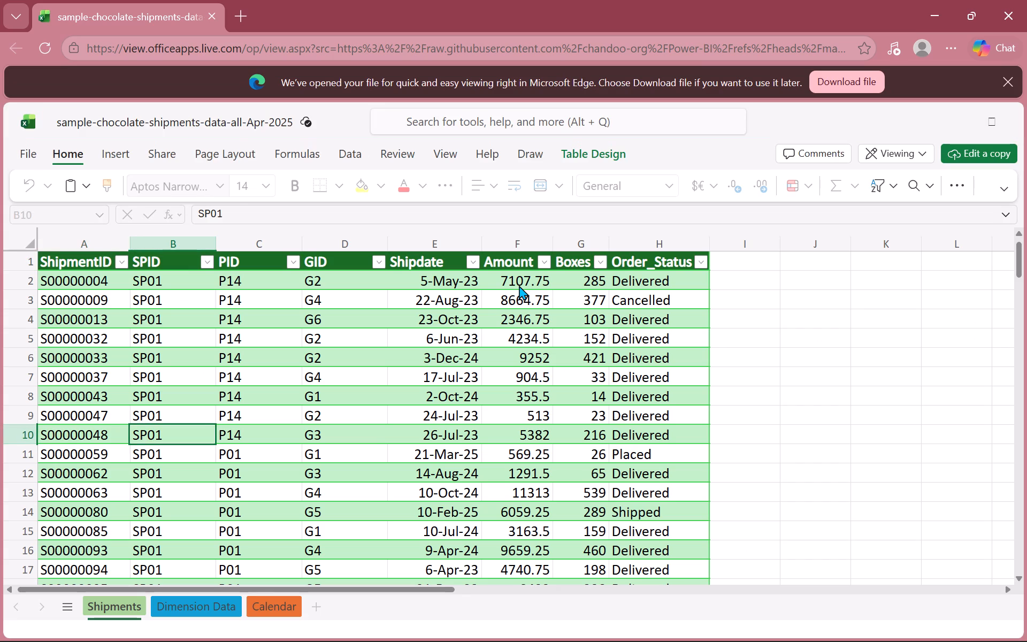
Look through the rows and columns of the workbook's Shipments sheet.
{"action": "scroll", "coordinate": [494, 317], "scroll_direction": "down", "scroll_amount": 3}
{"action": "scroll", "coordinate": [494, 317], "scroll_direction": "up", "scroll_amount": 3}
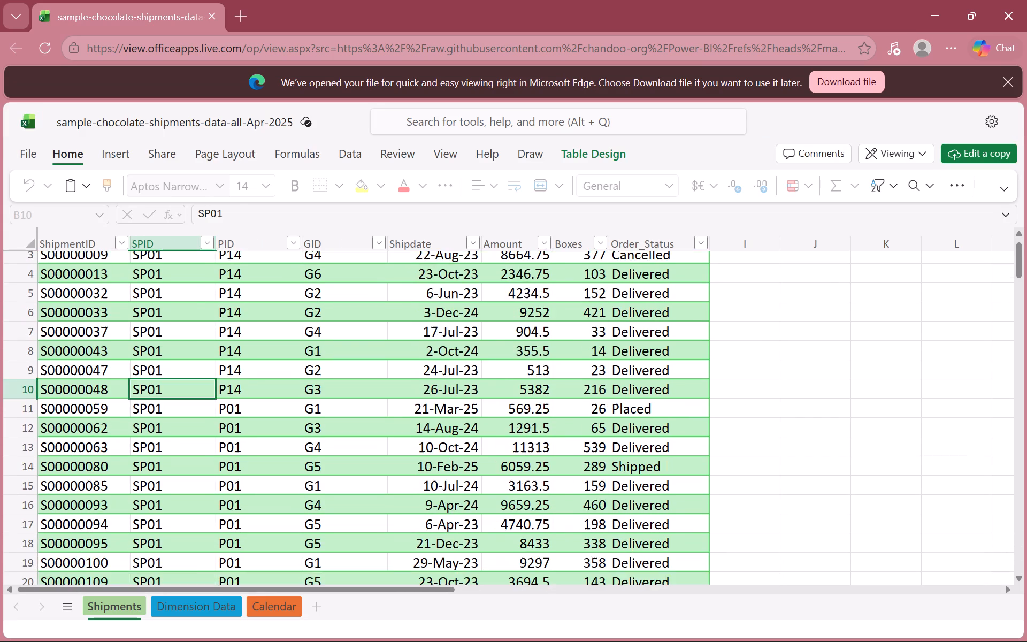
{"action": "scroll", "coordinate": [537, 334], "scroll_direction": "down", "scroll_amount": 3}
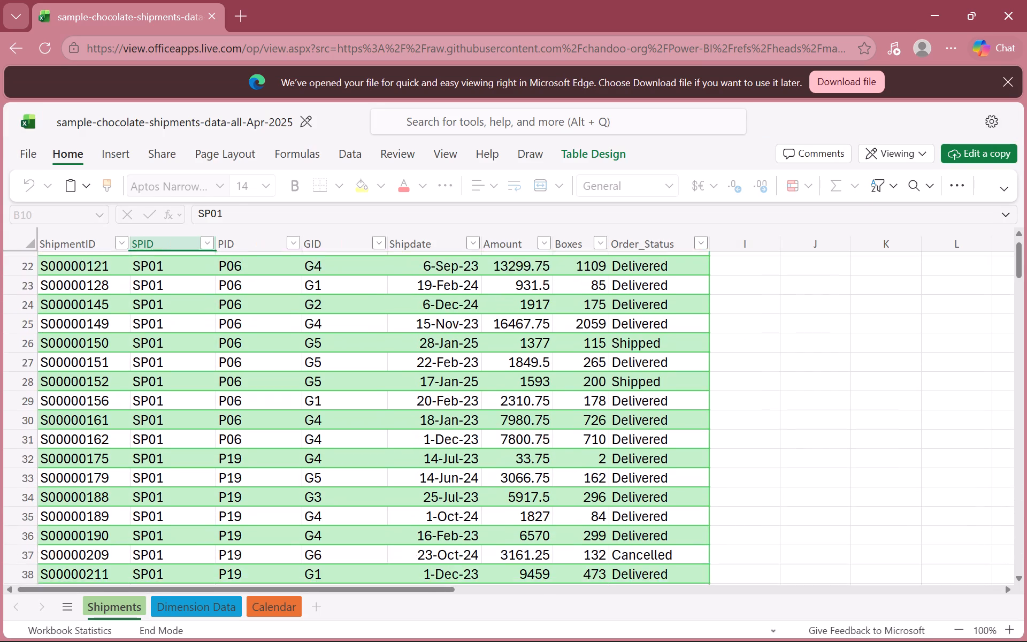
{"action": "scroll", "coordinate": [537, 334], "scroll_direction": "down", "scroll_amount": 1}
{"action": "scroll", "coordinate": [413, 362], "scroll_direction": "up", "scroll_amount": 5}
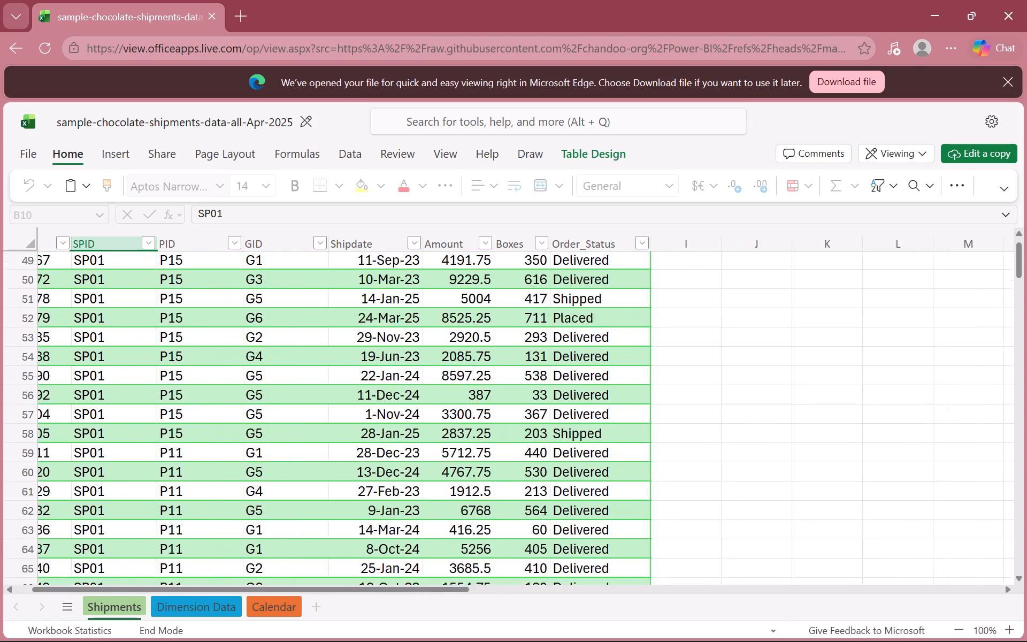
{"action": "scroll", "coordinate": [413, 362], "scroll_direction": "right", "scroll_amount": 2}
{"action": "scroll", "coordinate": [344, 364], "scroll_direction": "right", "scroll_amount": 12}
{"action": "scroll", "coordinate": [310, 316], "scroll_direction": "up", "scroll_amount": 6}
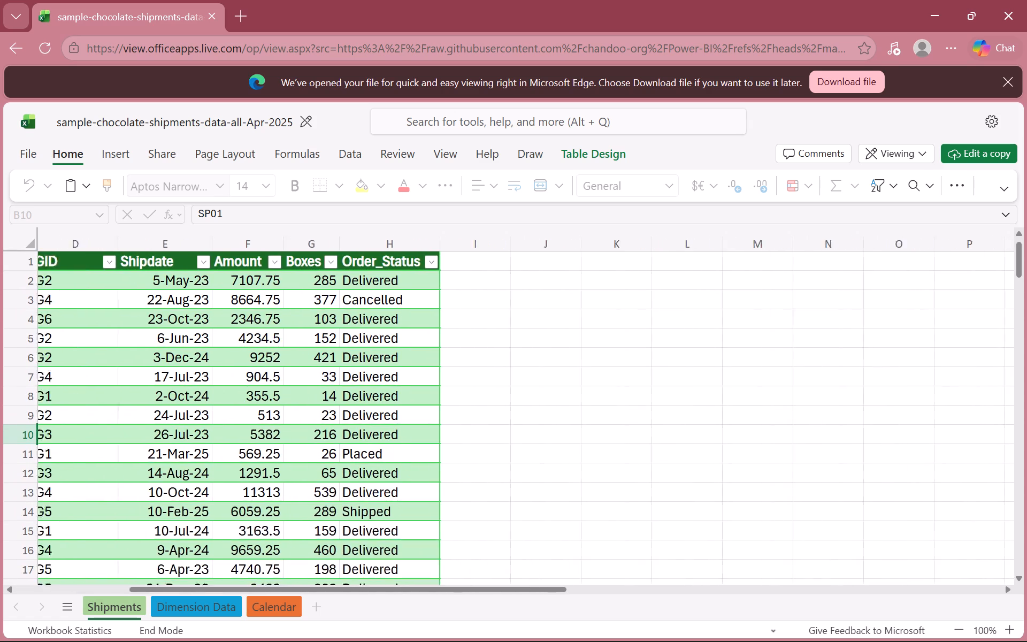
{"action": "scroll", "coordinate": [310, 316], "scroll_direction": "right", "scroll_amount": 11}
{"action": "scroll", "coordinate": [284, 315], "scroll_direction": "up", "scroll_amount": 1}
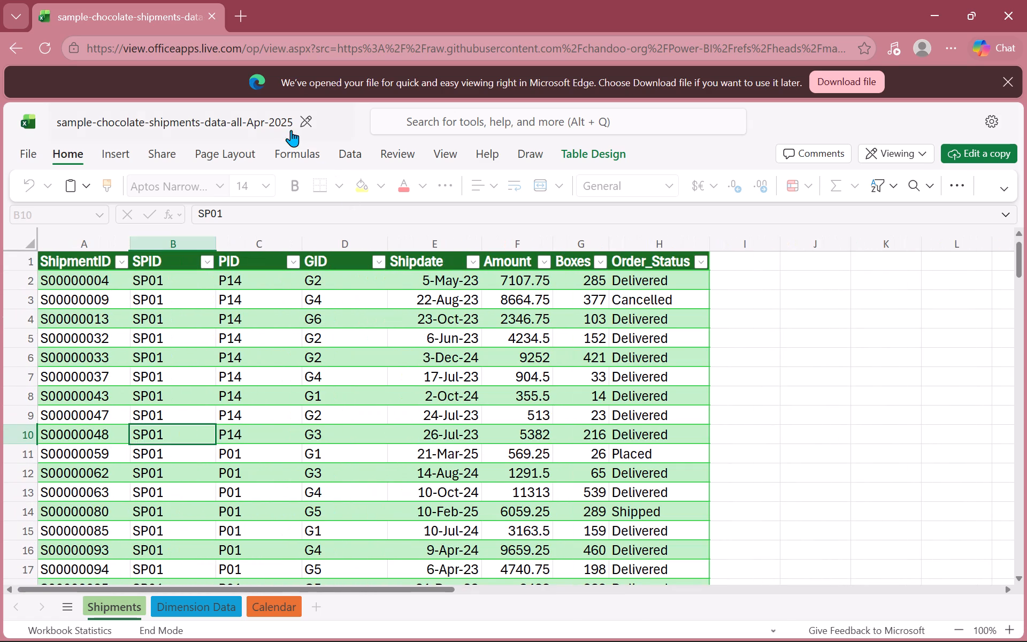
Download the sample-chocolate-shipments-data-all-Apr-2025 workbook and show it in its download folder.
{"action": "left_click", "coordinate": [864, 81]}
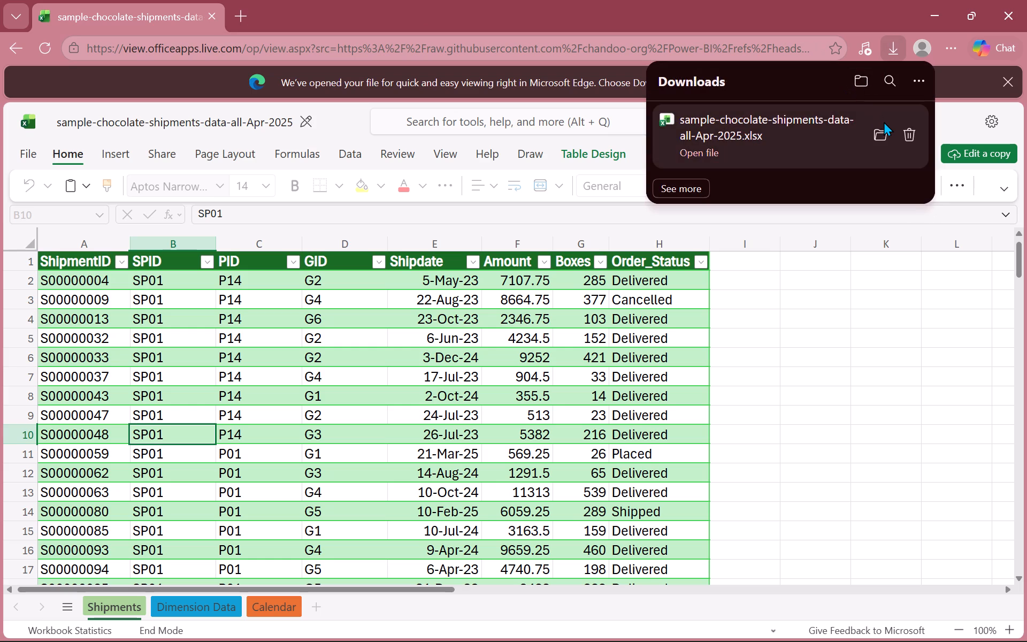
{"action": "left_click", "coordinate": [882, 131]}
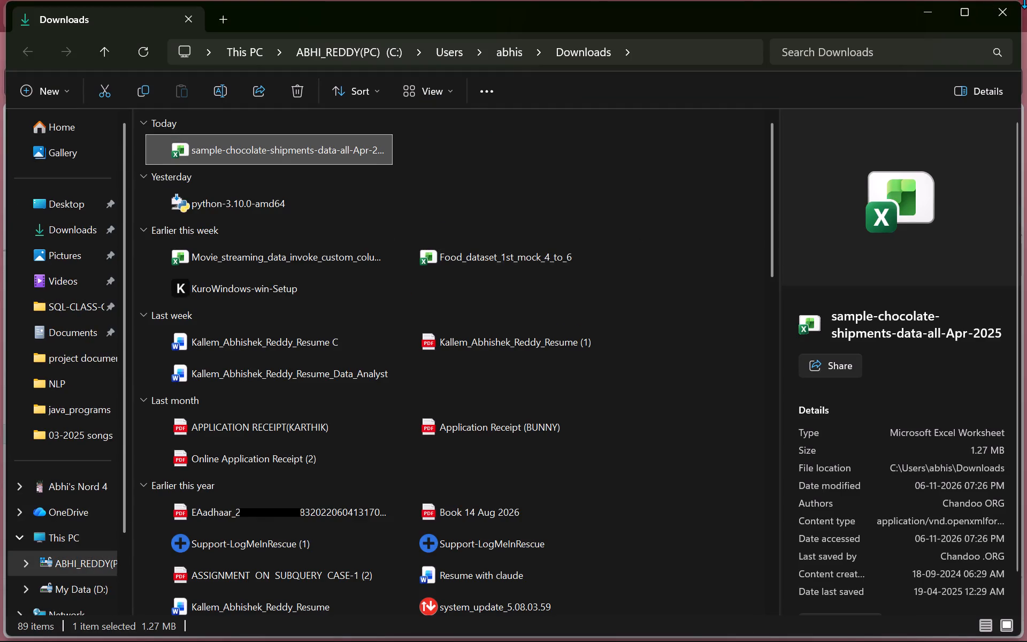
Close the Downloads folder, the online workbook and the GitHub window, and switch back to Power BI Desktop.
{"action": "left_click", "coordinate": [1003, 8]}
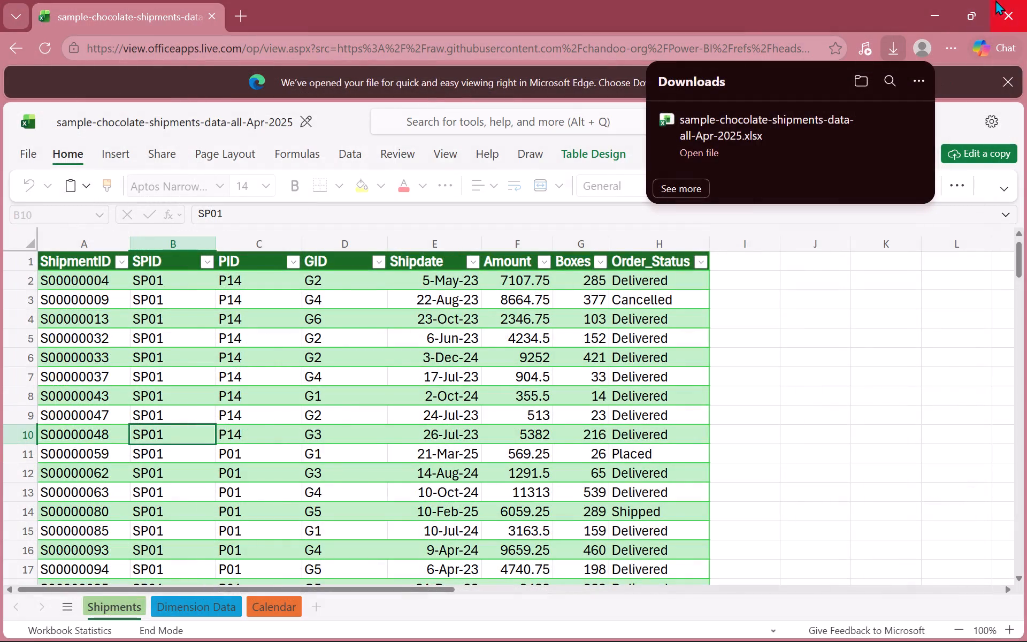
{"action": "left_click", "coordinate": [1007, 0]}
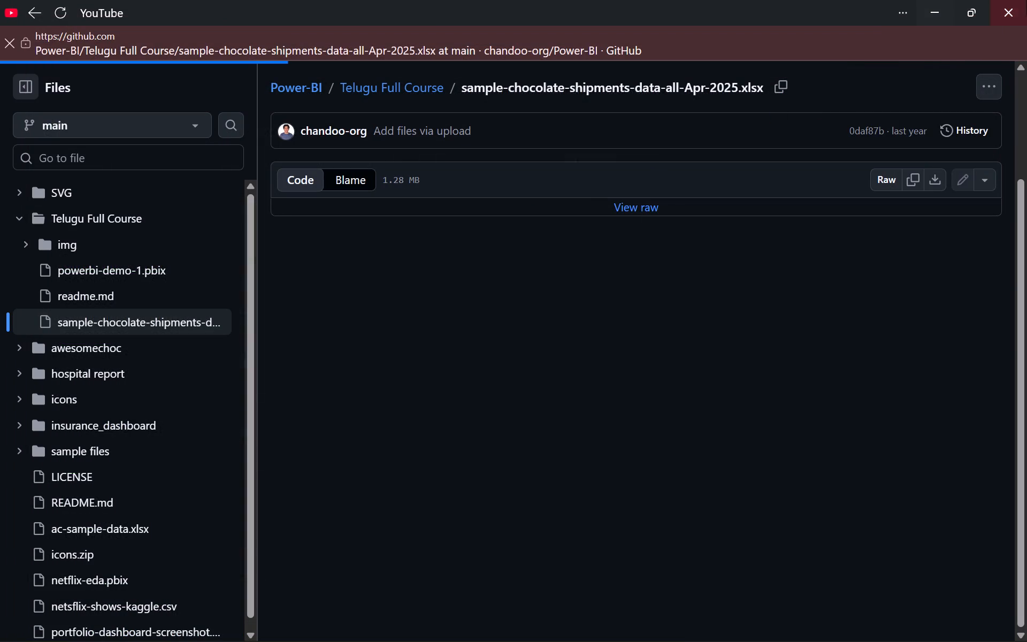
{"action": "left_click", "coordinate": [1026, 0]}
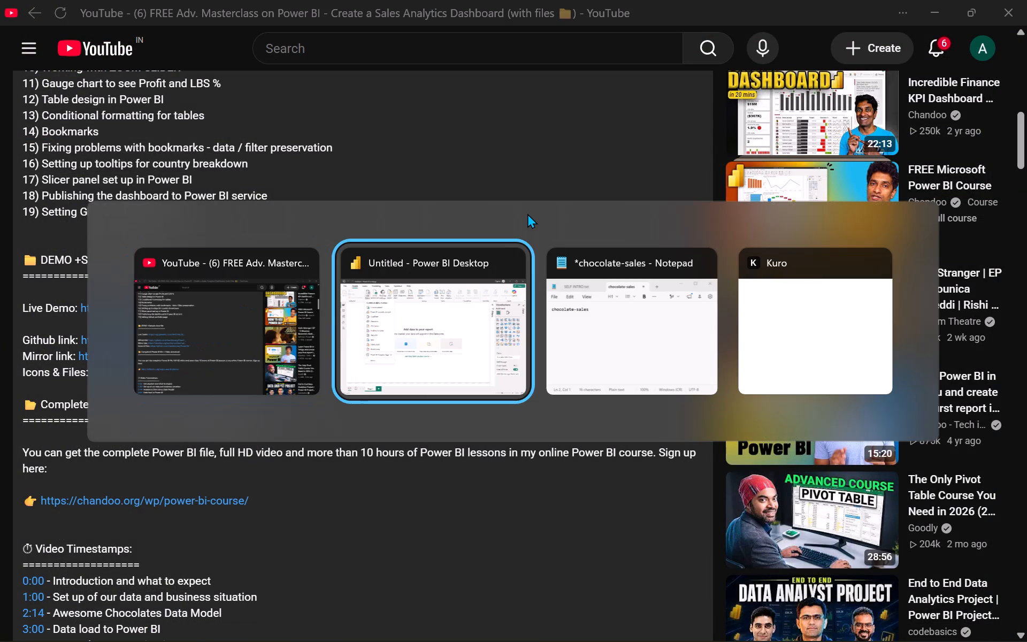
{"action": "left_click", "coordinate": [1026, 0]}
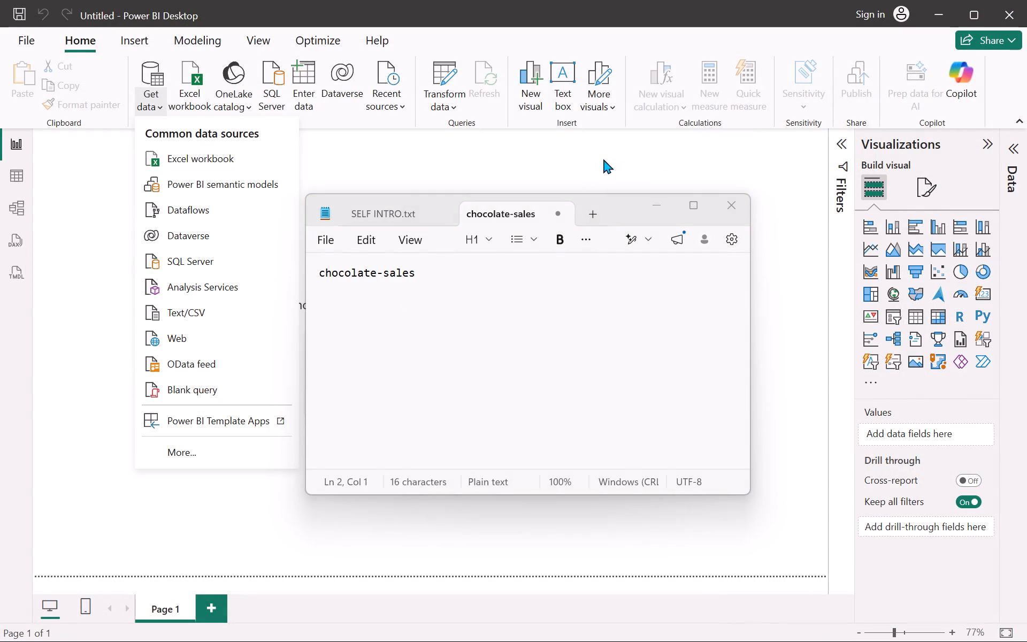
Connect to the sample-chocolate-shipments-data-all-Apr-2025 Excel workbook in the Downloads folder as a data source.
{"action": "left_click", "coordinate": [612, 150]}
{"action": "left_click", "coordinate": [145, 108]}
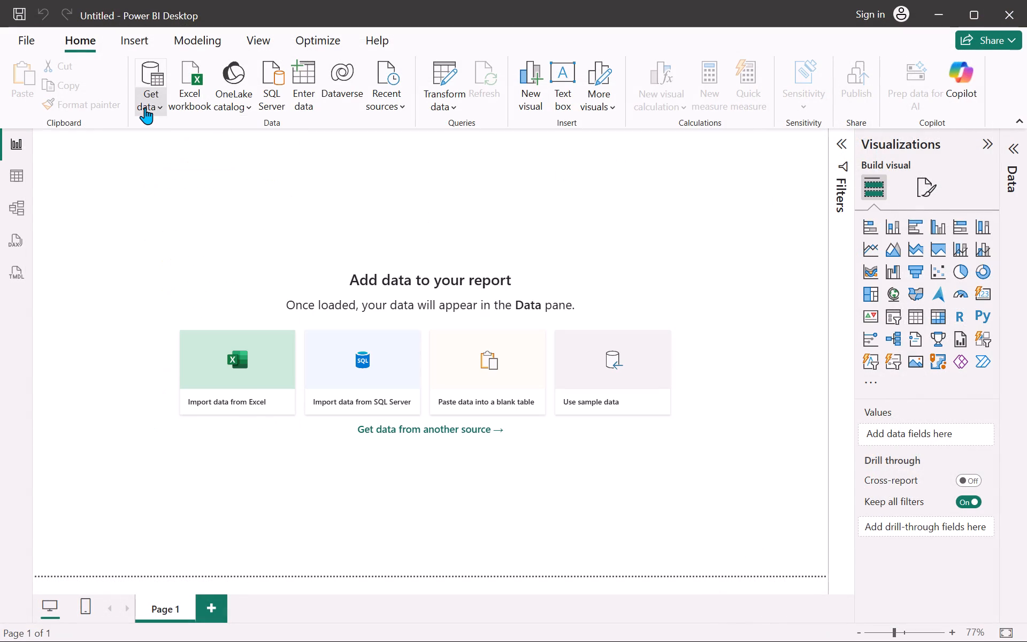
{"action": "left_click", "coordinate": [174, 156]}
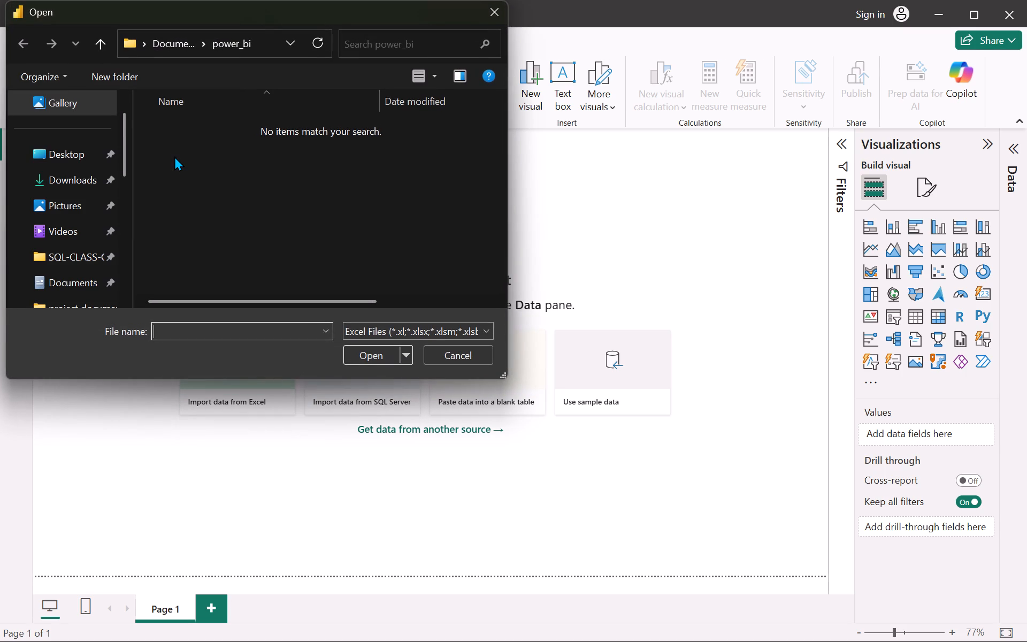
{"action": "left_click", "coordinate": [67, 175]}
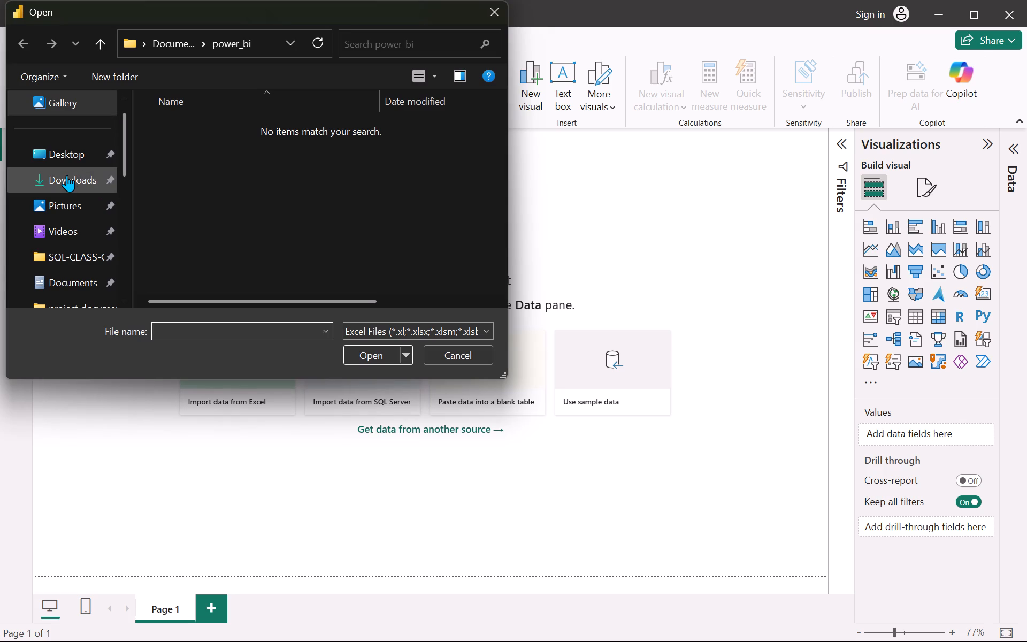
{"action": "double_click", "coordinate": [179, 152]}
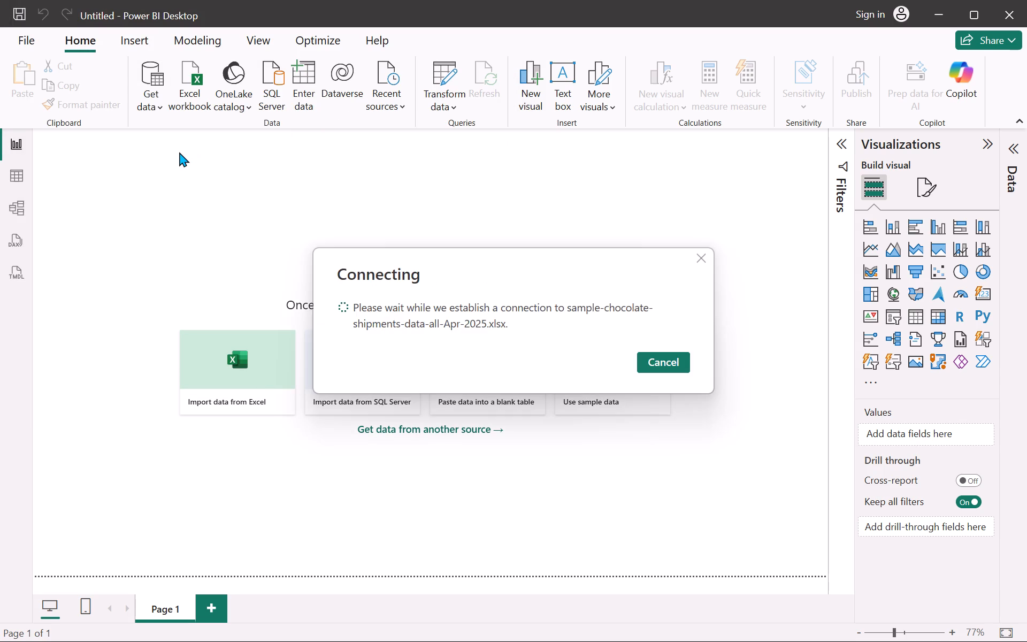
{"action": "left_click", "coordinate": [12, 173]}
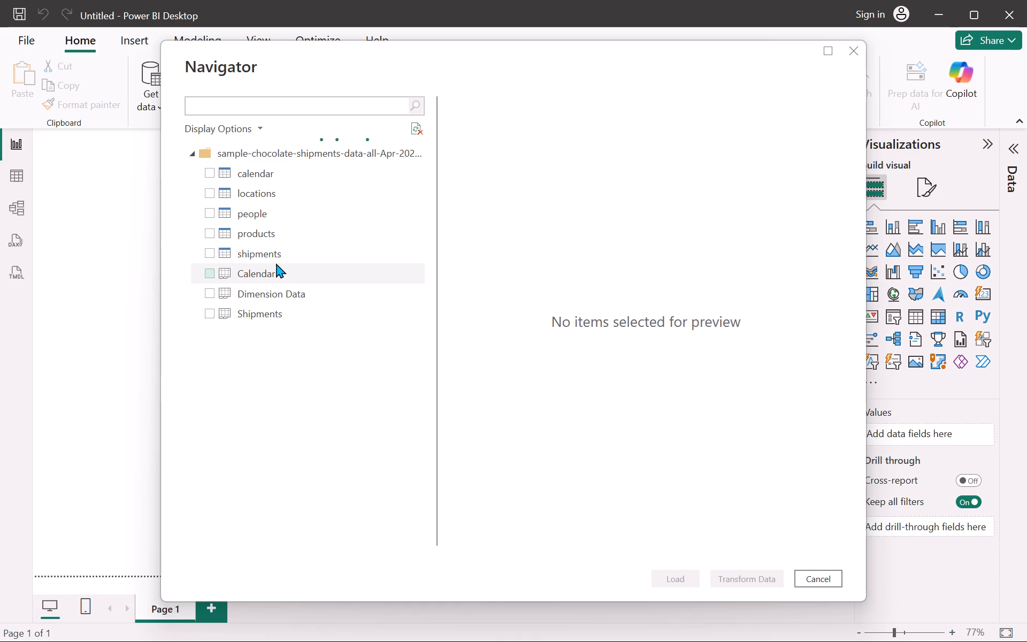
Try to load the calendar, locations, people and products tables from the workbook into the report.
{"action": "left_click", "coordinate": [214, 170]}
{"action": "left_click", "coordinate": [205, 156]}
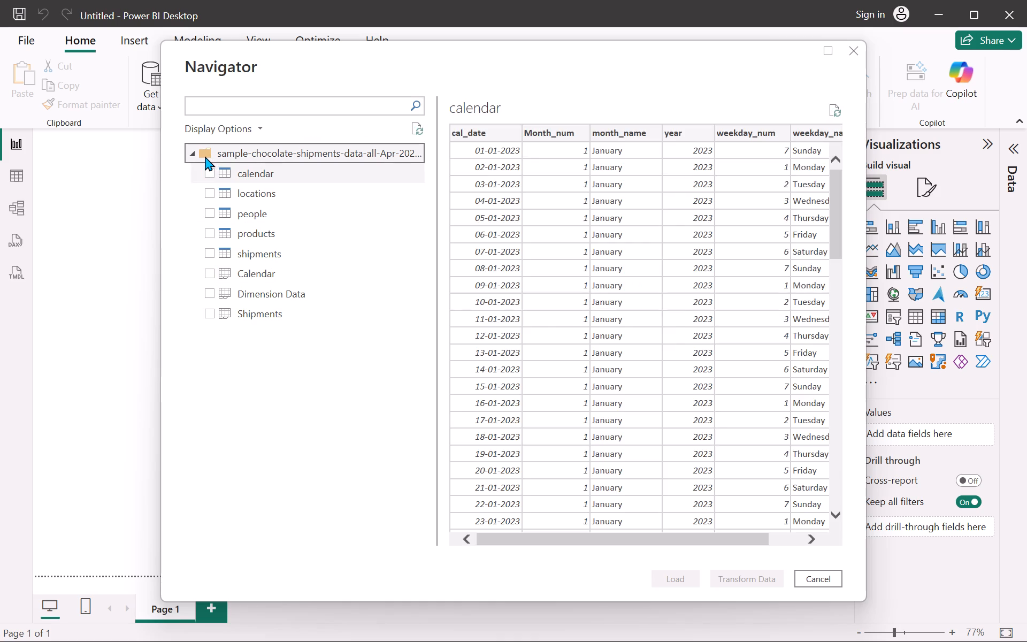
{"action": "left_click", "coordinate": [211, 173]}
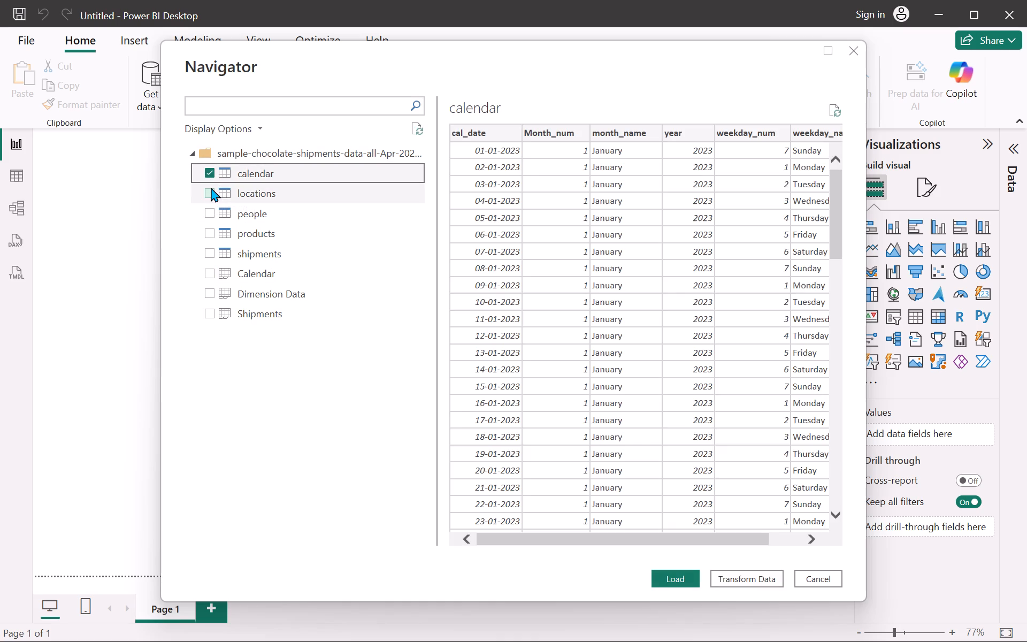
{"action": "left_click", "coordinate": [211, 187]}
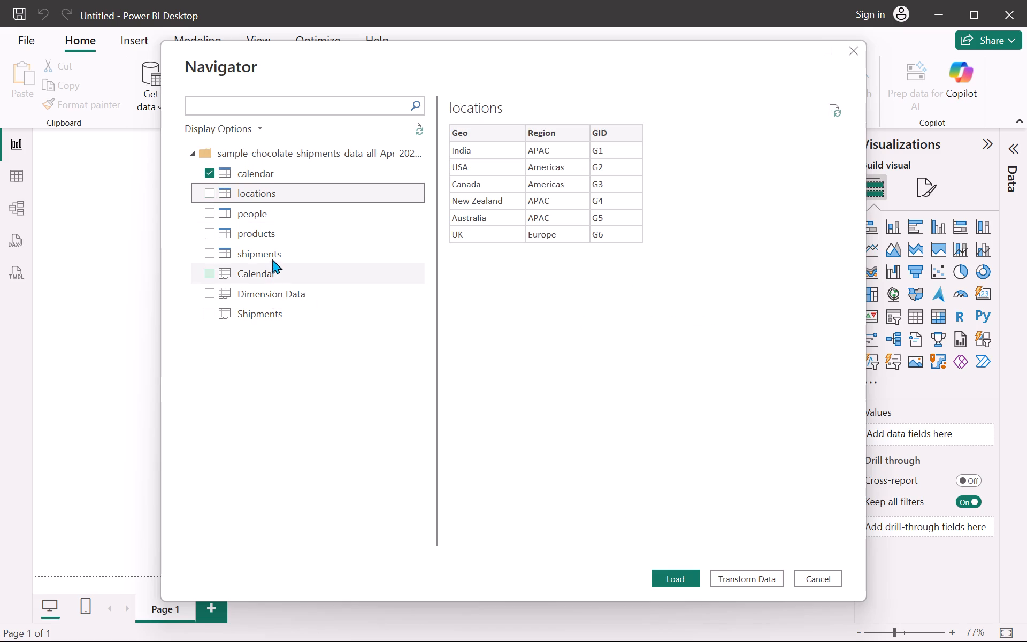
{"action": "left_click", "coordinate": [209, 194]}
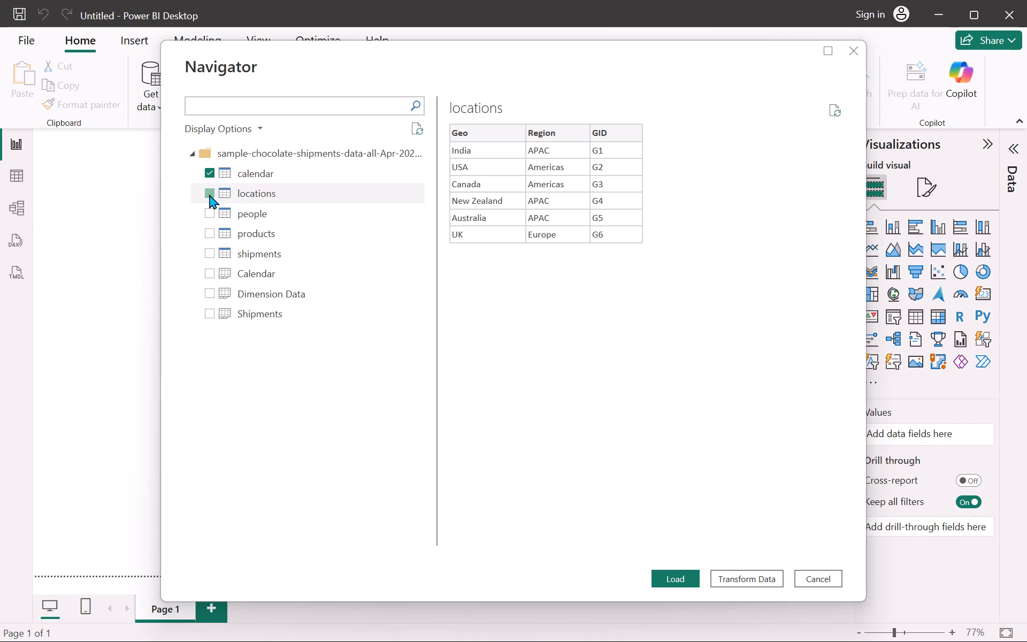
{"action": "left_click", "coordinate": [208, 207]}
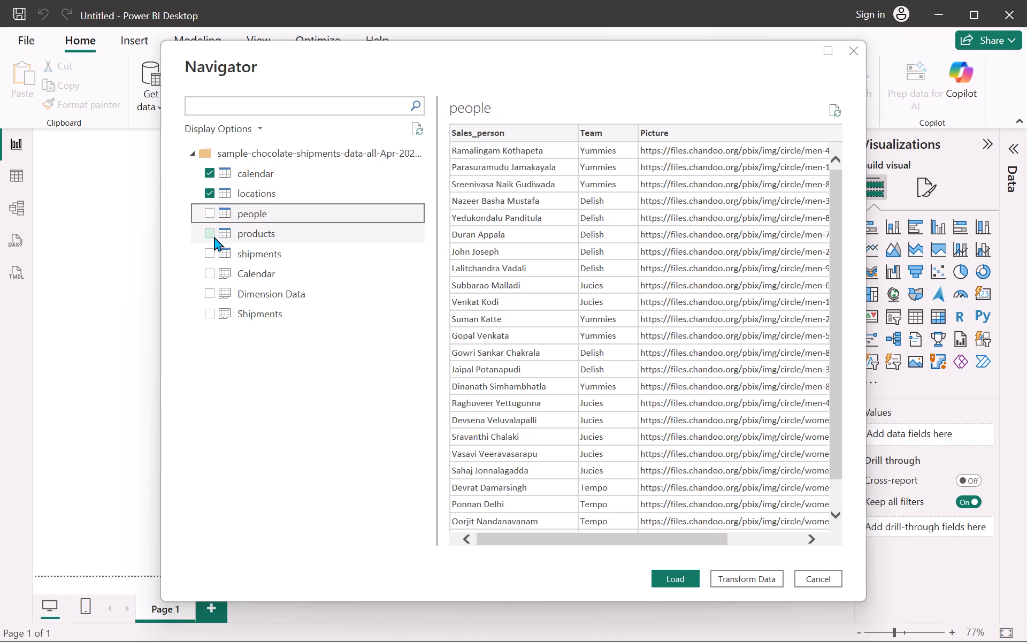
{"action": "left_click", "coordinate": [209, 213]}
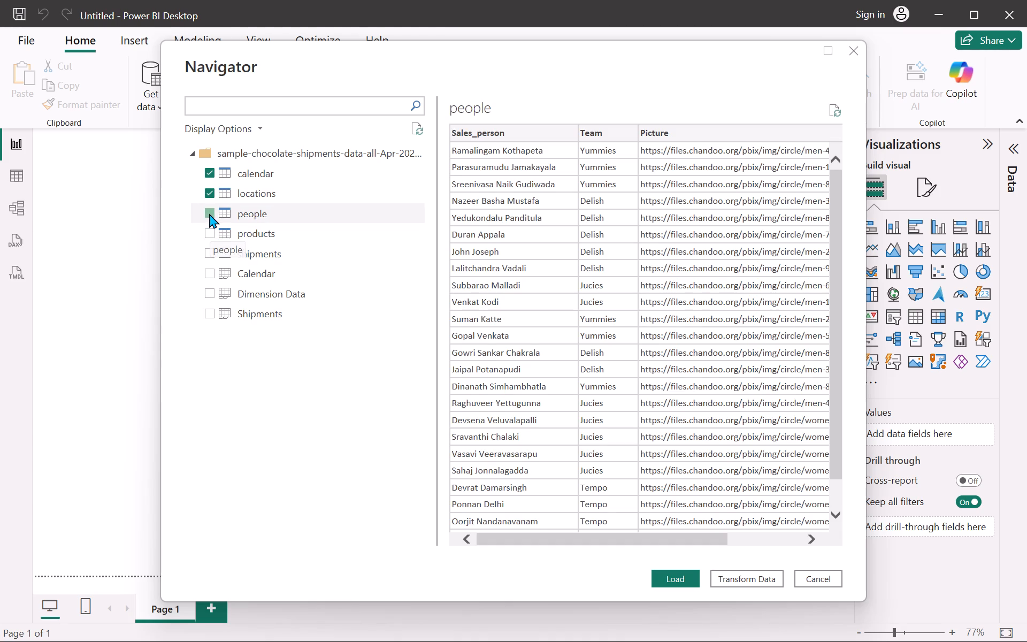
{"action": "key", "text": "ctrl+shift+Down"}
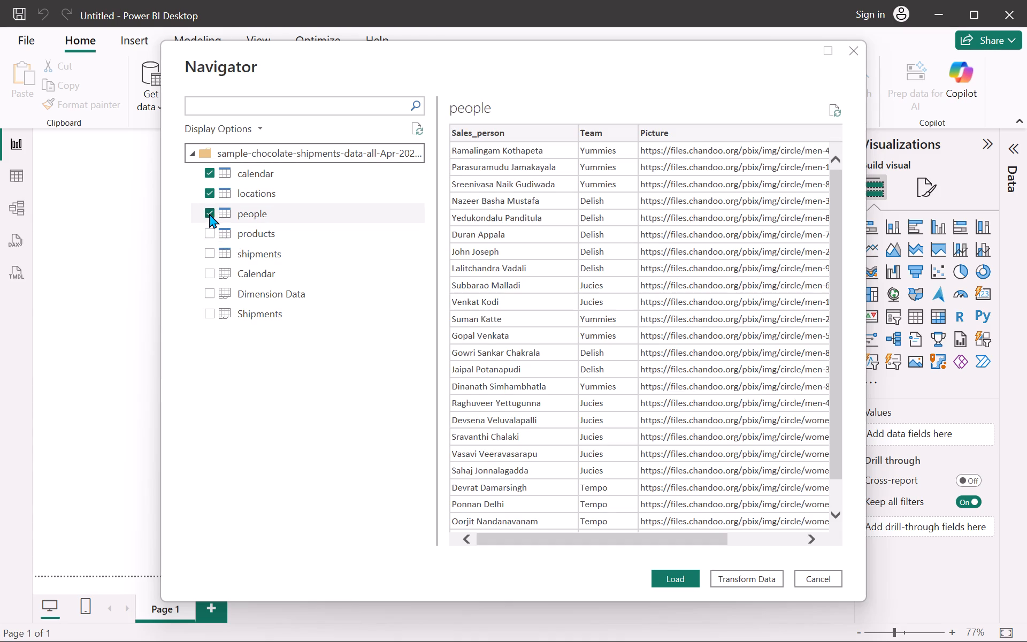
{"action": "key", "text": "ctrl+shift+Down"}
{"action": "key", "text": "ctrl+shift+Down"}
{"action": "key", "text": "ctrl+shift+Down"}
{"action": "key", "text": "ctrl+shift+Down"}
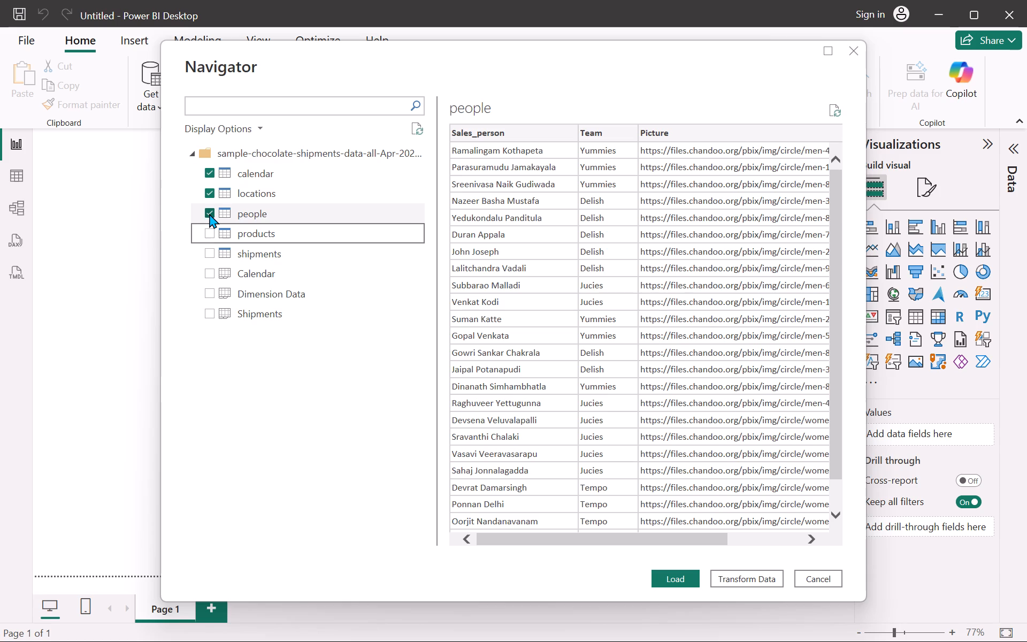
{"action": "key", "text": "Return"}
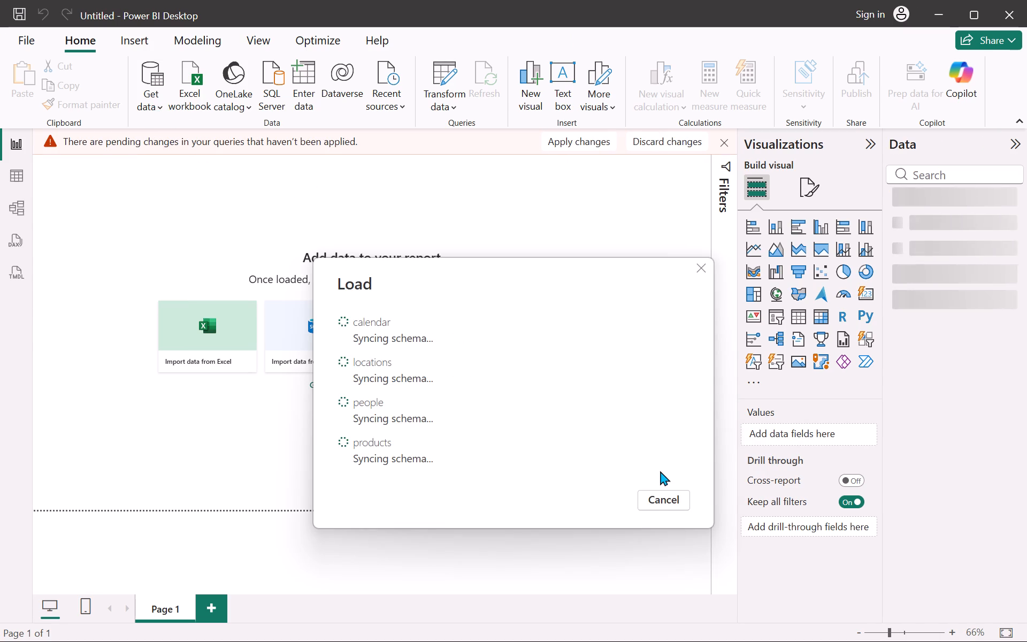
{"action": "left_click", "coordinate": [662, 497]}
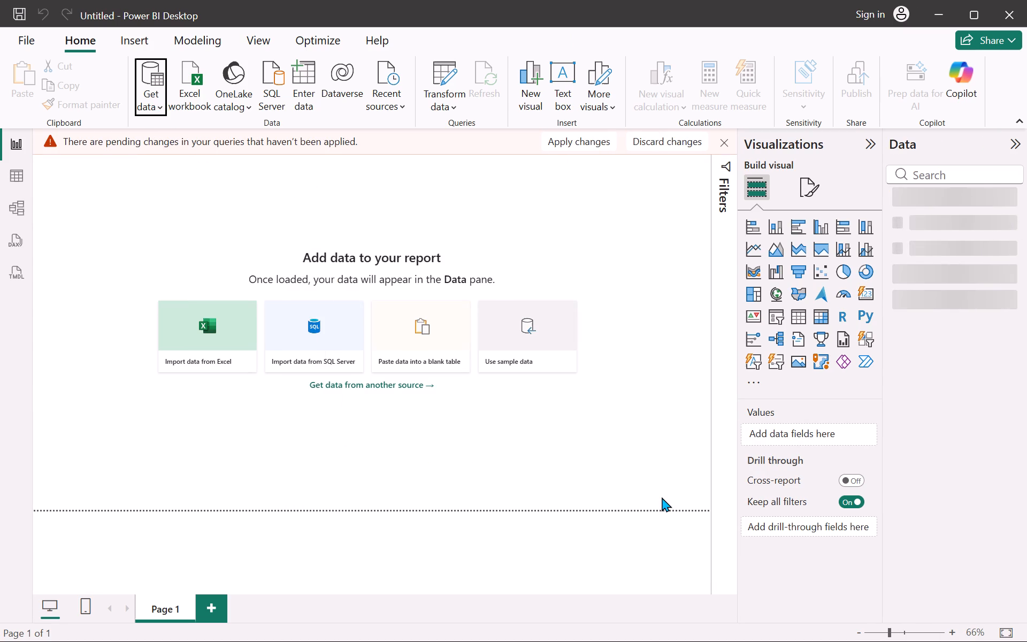
Connect again to the sample-chocolate-shipments-data-all-Apr-2025 Excel workbook from the Downloads folder.
{"action": "left_click", "coordinate": [156, 103]}
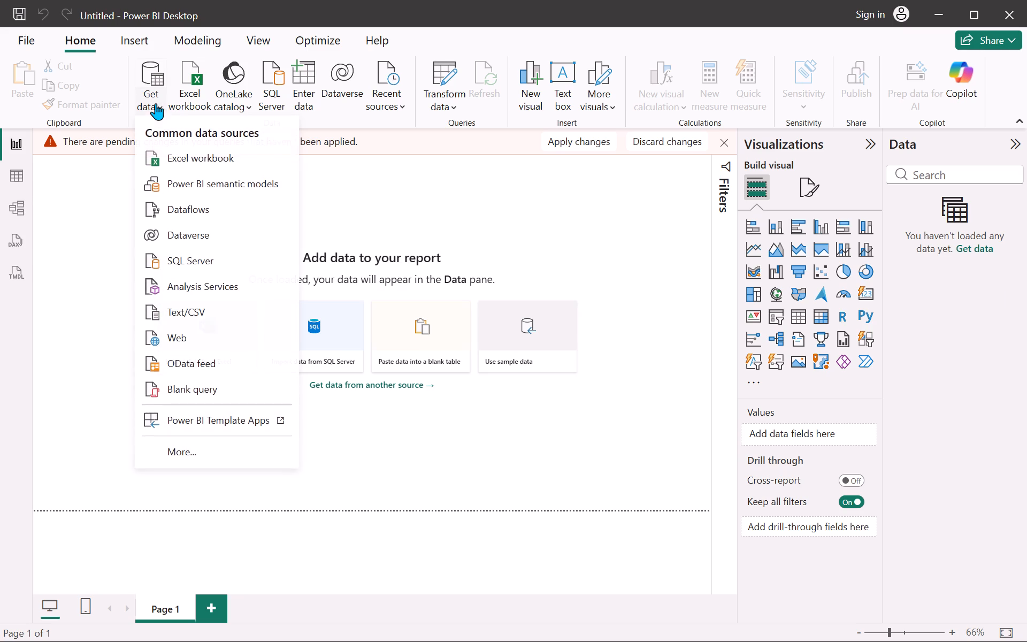
{"action": "left_click", "coordinate": [187, 156]}
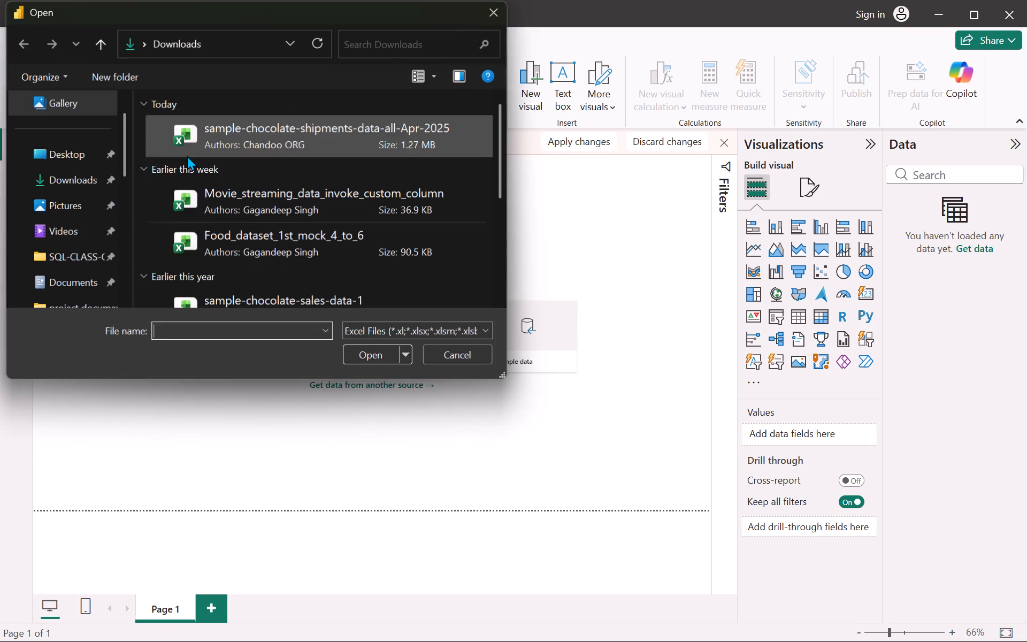
{"action": "double_click", "coordinate": [232, 146]}
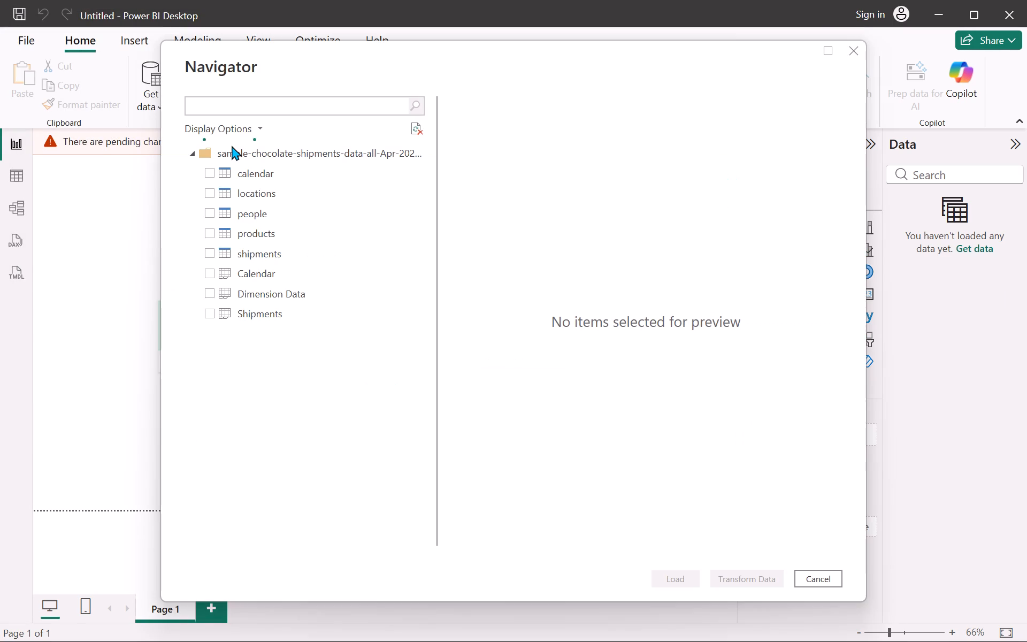
Select the calendar, locations, people, products and shipments tables plus the Calendar, Dimension Data and Shipments sheets for import.
{"action": "left_click", "coordinate": [211, 174], "text": "ctrl"}
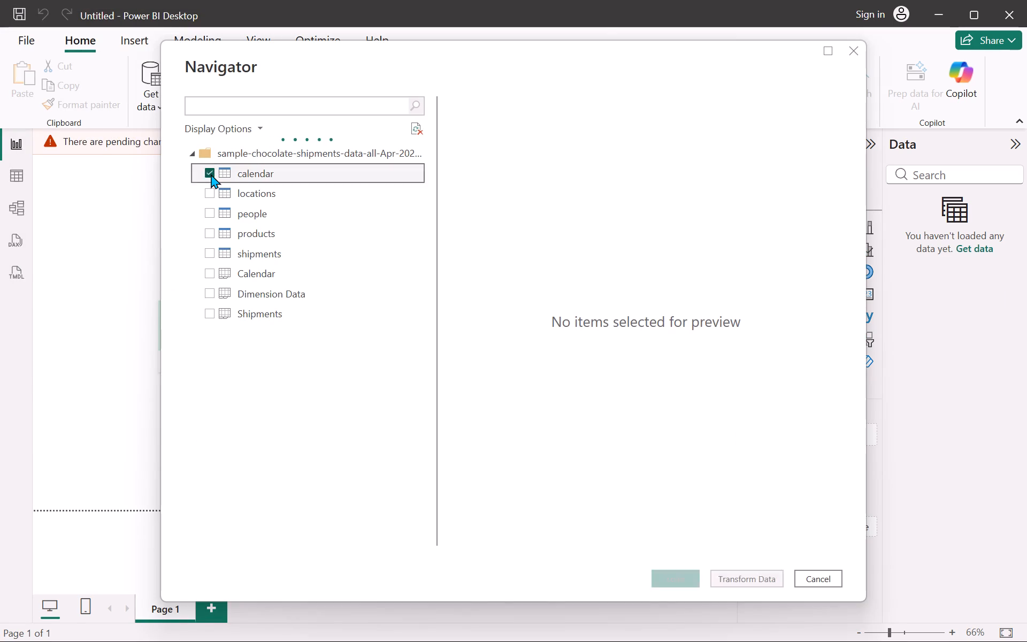
{"action": "left_click", "coordinate": [209, 188], "text": "ctrl"}
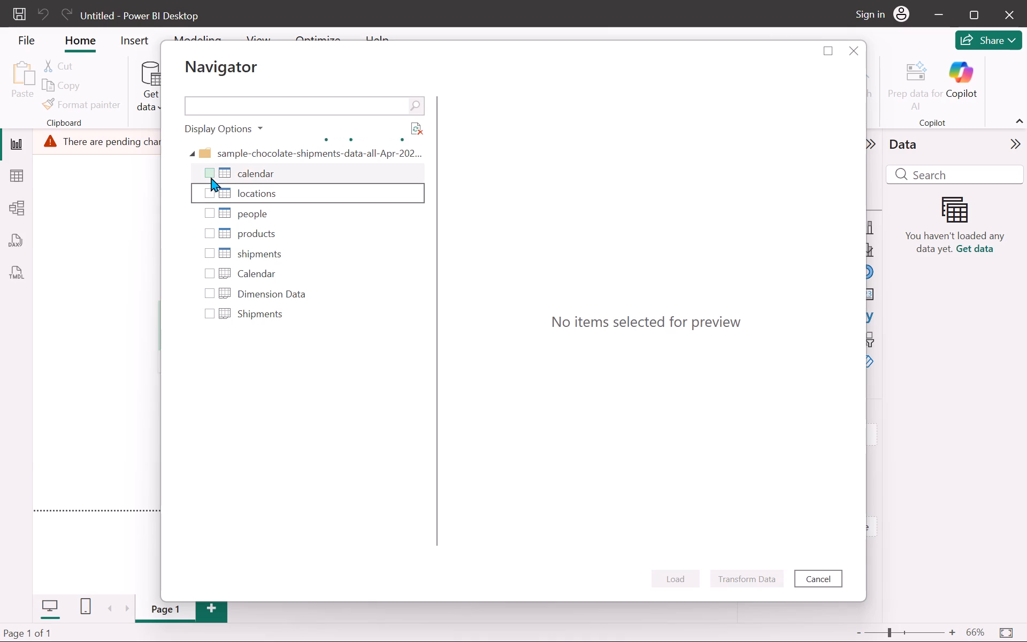
{"action": "left_click", "coordinate": [212, 172]}
{"action": "left_click", "coordinate": [209, 191]}
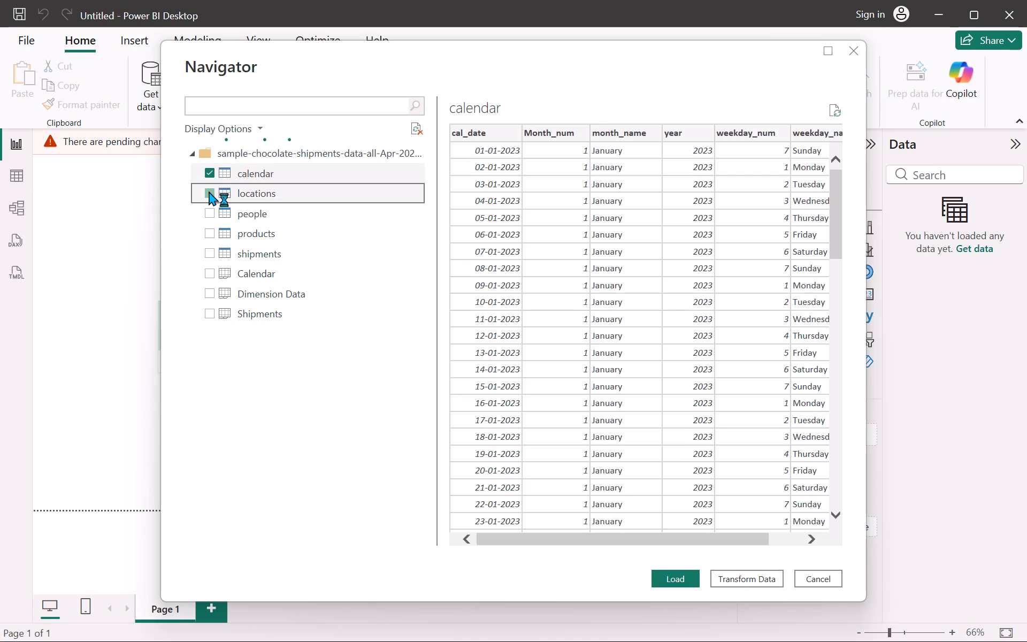
{"action": "left_click", "coordinate": [211, 210]}
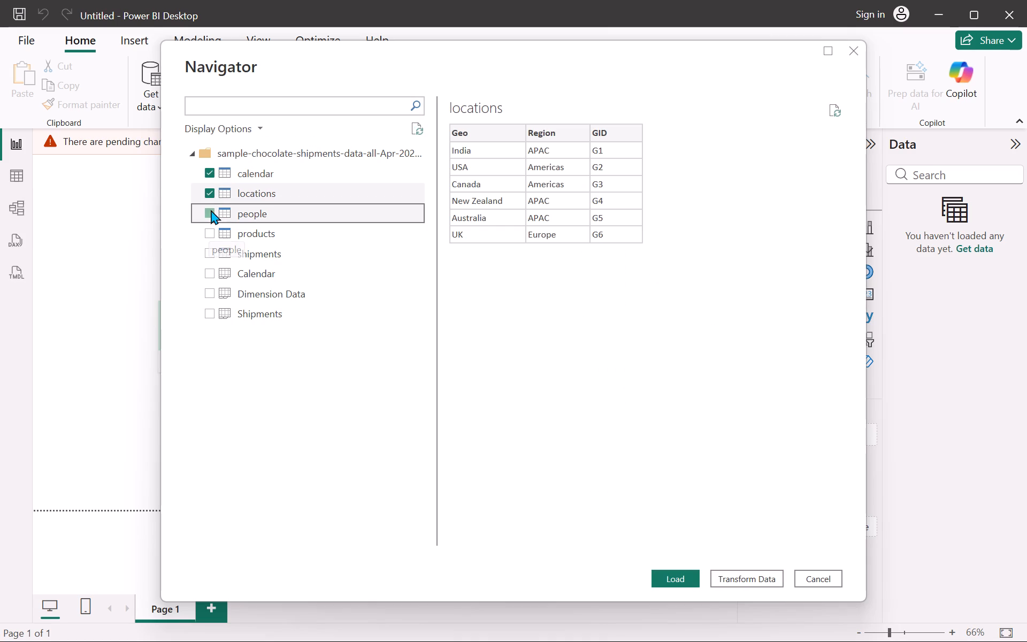
{"action": "left_click", "coordinate": [210, 228]}
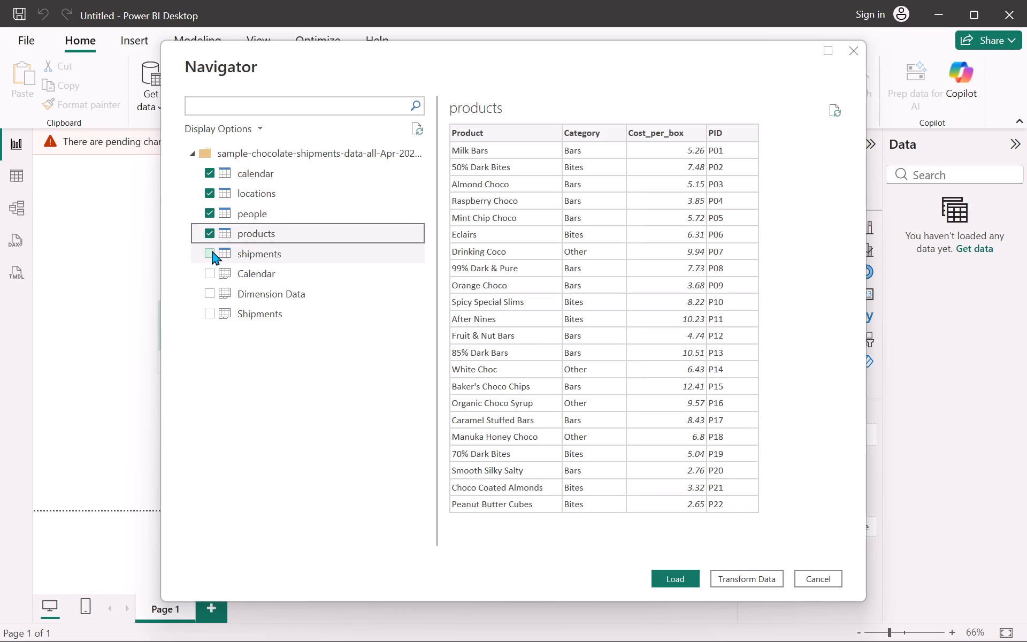
{"action": "left_click", "coordinate": [210, 252]}
{"action": "left_click", "coordinate": [209, 267]}
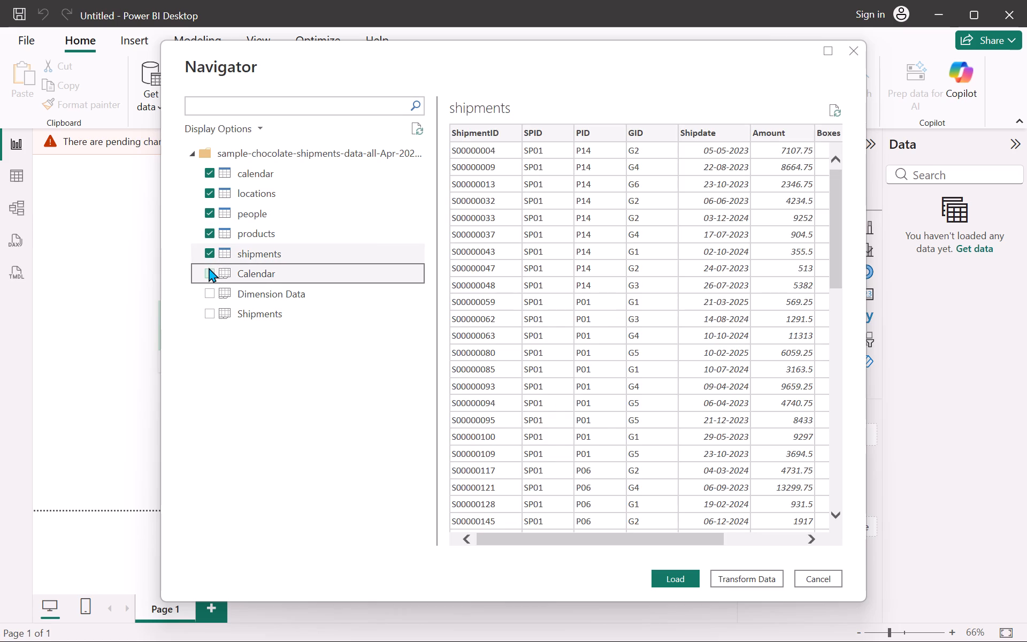
{"action": "left_click", "coordinate": [209, 275]}
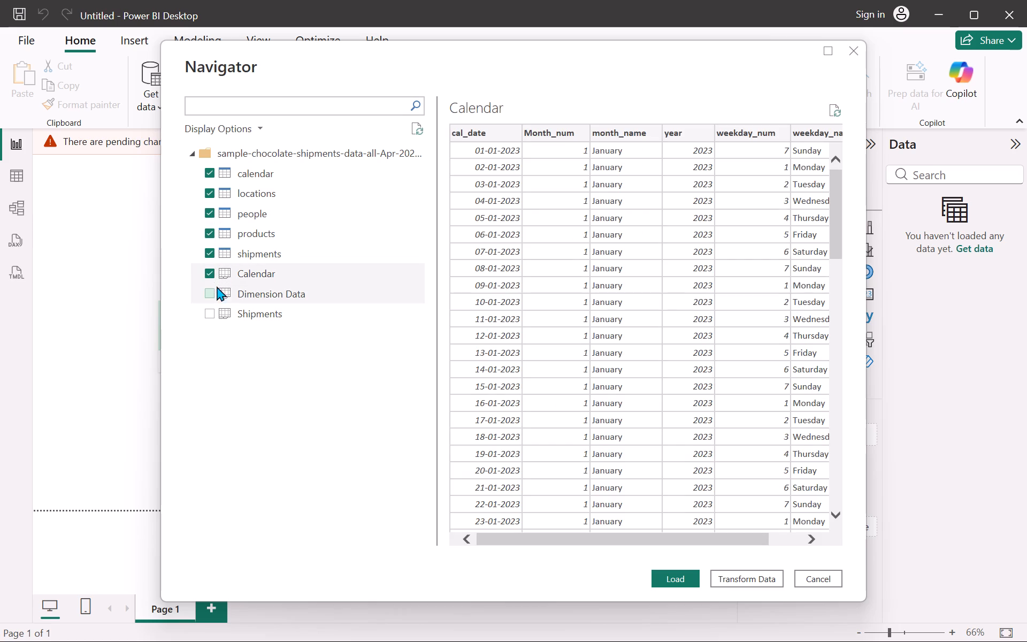
{"action": "left_click", "coordinate": [209, 293]}
{"action": "left_click", "coordinate": [211, 310]}
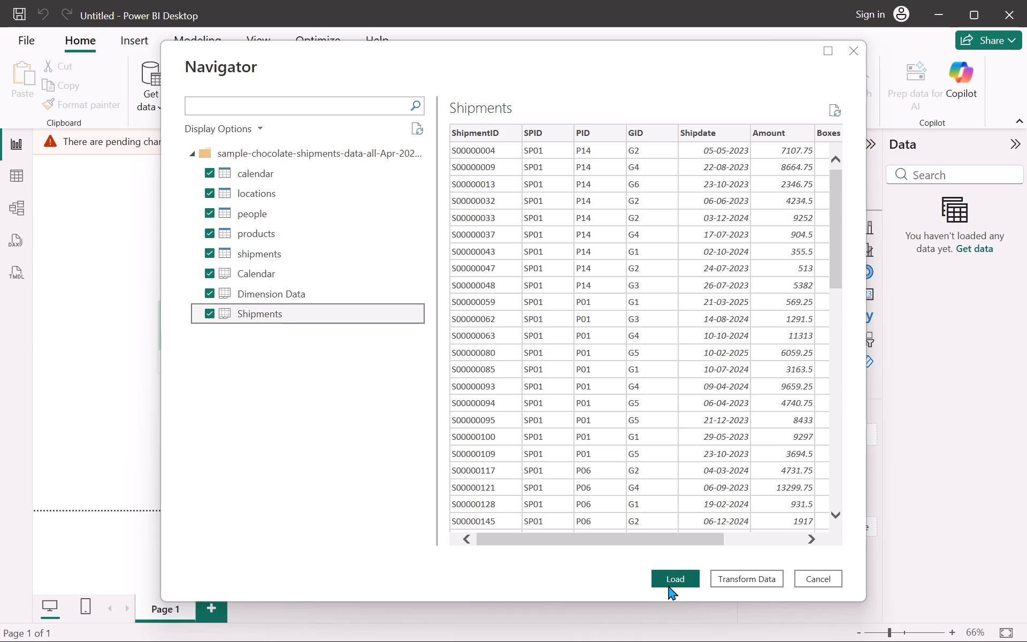
Examine the previews of the shipments, people and calendar tables, looking through their rows and columns.
{"action": "left_click", "coordinate": [324, 256]}
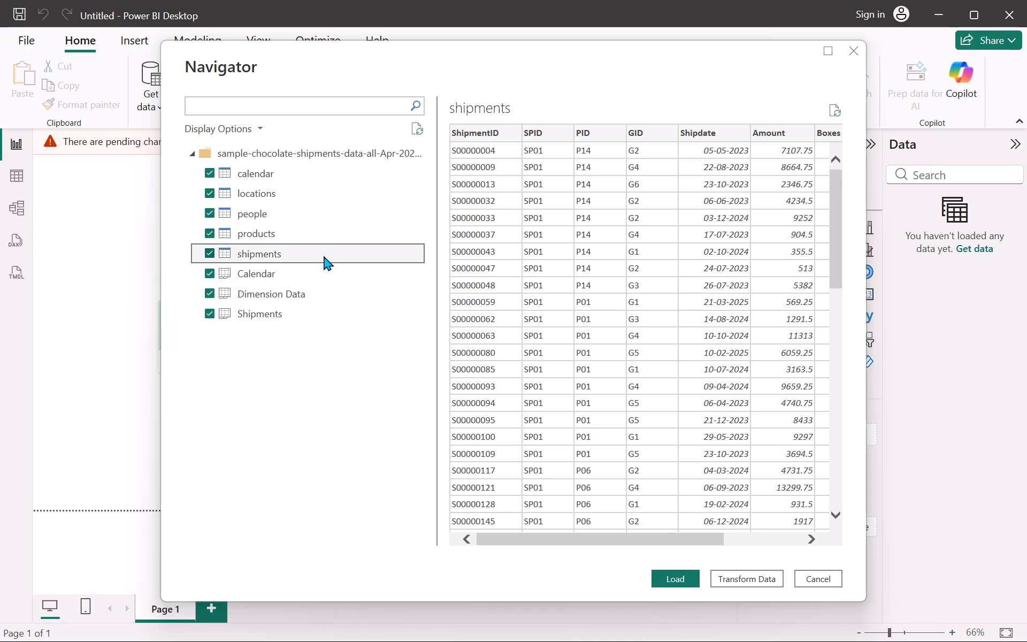
{"action": "scroll", "coordinate": [584, 225], "scroll_direction": "right", "scroll_amount": 4}
{"action": "scroll", "coordinate": [623, 248], "scroll_direction": "left", "scroll_amount": 2}
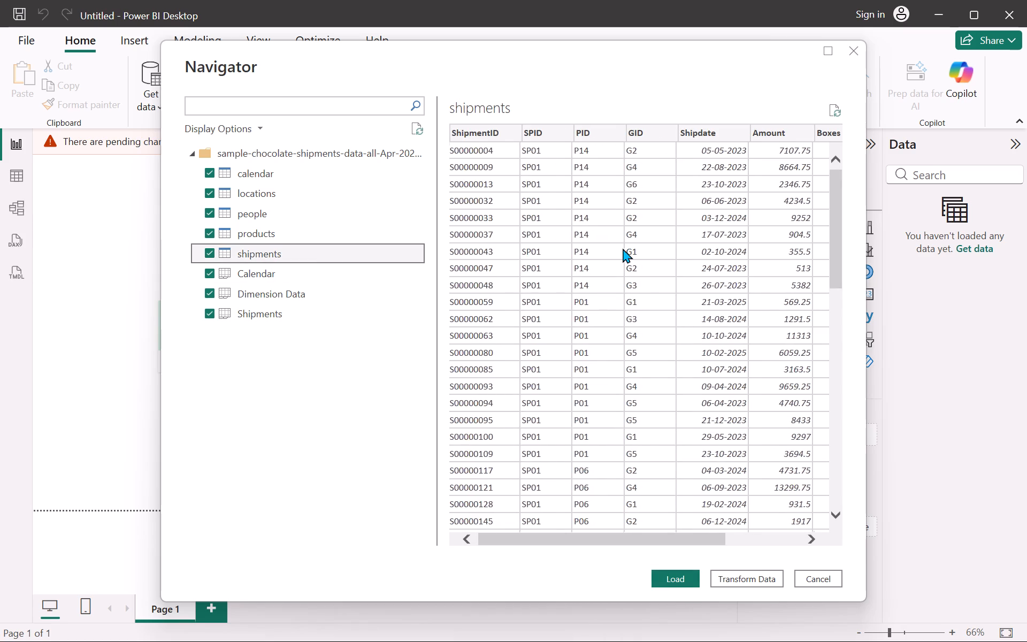
{"action": "scroll", "coordinate": [623, 248], "scroll_direction": "left", "scroll_amount": 2}
{"action": "left_click", "coordinate": [284, 213]}
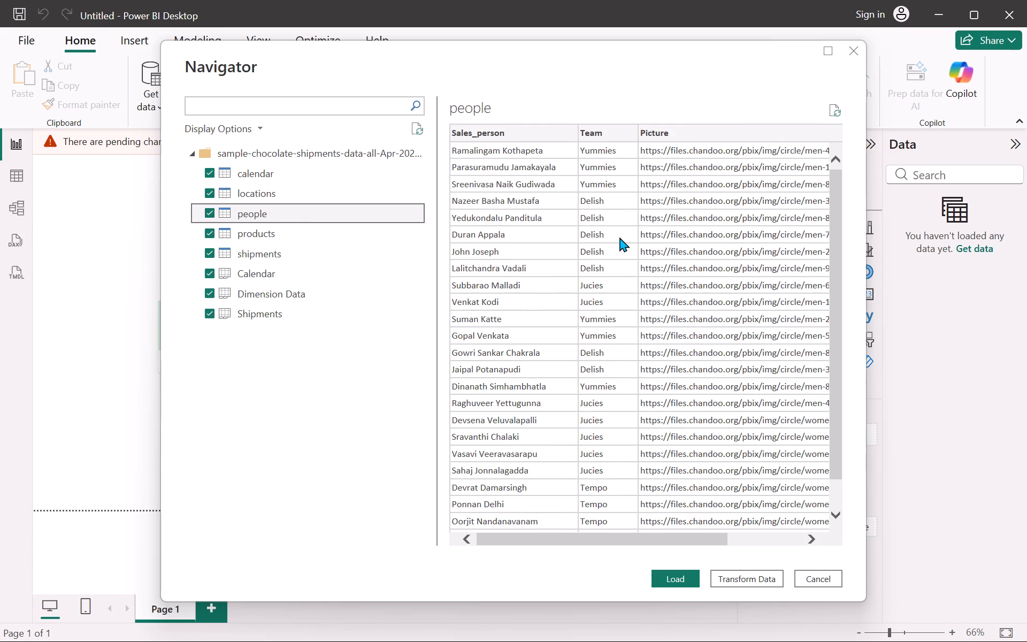
{"action": "scroll", "coordinate": [619, 237], "scroll_direction": "right", "scroll_amount": 3}
{"action": "scroll", "coordinate": [619, 237], "scroll_direction": "left", "scroll_amount": 3}
{"action": "scroll", "coordinate": [619, 237], "scroll_direction": "right", "scroll_amount": 15}
{"action": "scroll", "coordinate": [551, 339], "scroll_direction": "down", "scroll_amount": 5}
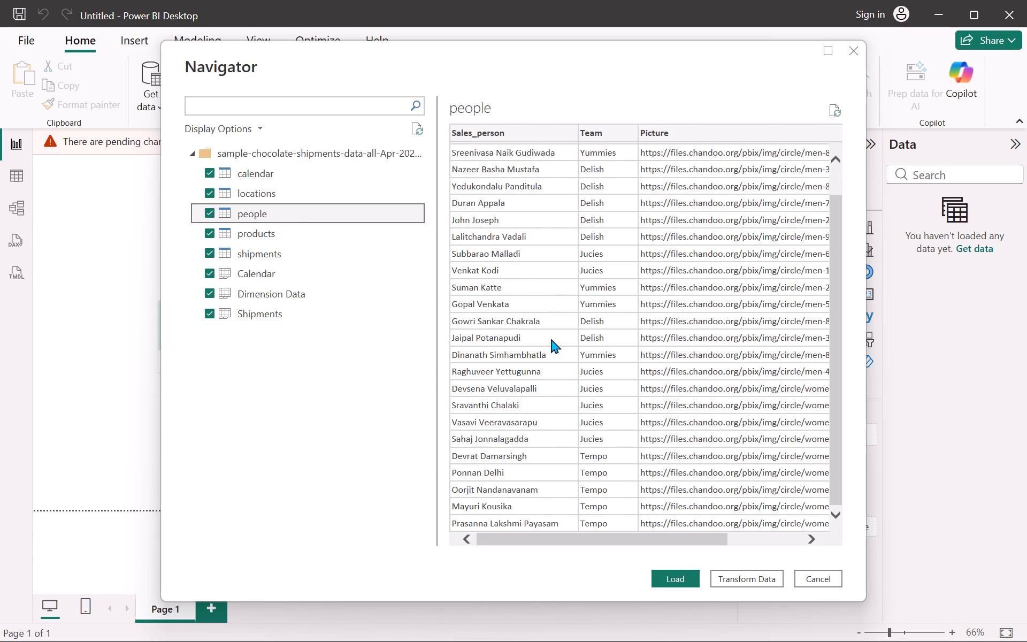
{"action": "scroll", "coordinate": [553, 312], "scroll_direction": "up", "scroll_amount": 5}
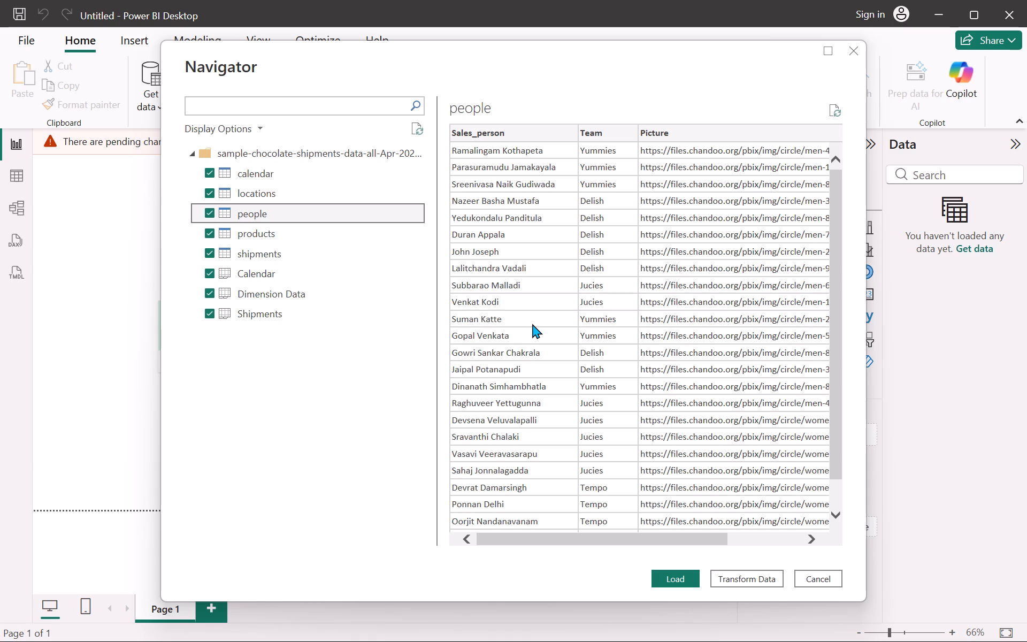
{"action": "left_click", "coordinate": [270, 180]}
{"action": "scroll", "coordinate": [627, 261], "scroll_direction": "up", "scroll_amount": 2}
{"action": "scroll", "coordinate": [627, 261], "scroll_direction": "down", "scroll_amount": 2}
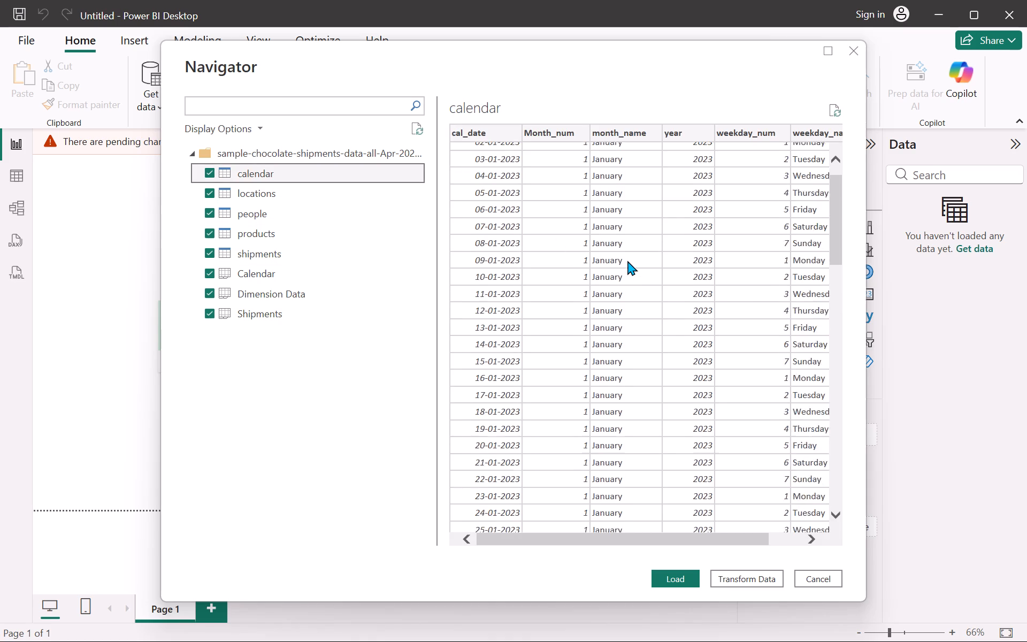
{"action": "scroll", "coordinate": [627, 261], "scroll_direction": "down", "scroll_amount": 5}
{"action": "scroll", "coordinate": [627, 261], "scroll_direction": "up", "scroll_amount": 20}
{"action": "scroll", "coordinate": [627, 261], "scroll_direction": "up", "scroll_amount": 20}
{"action": "scroll", "coordinate": [627, 261], "scroll_direction": "up", "scroll_amount": 20}
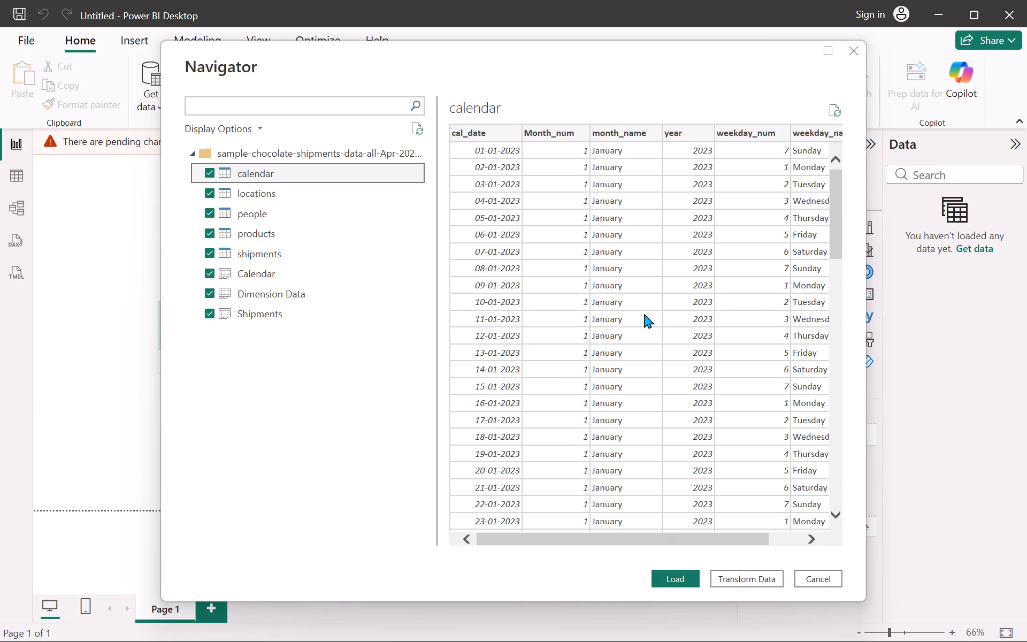
Load all eight selected tables and sheets into the report.
{"action": "left_click", "coordinate": [680, 576]}
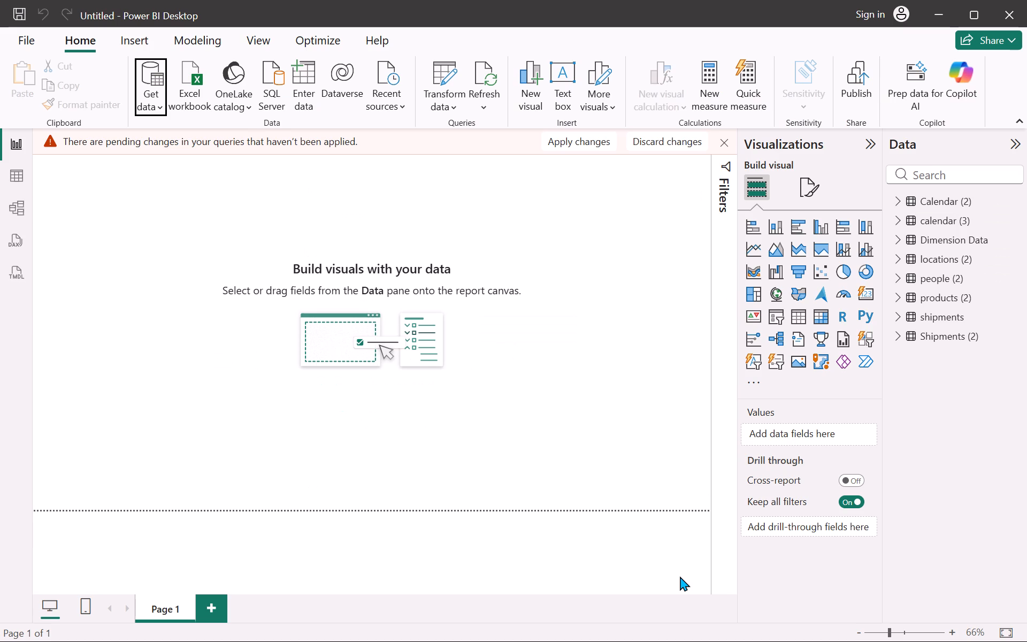
Compare the fields of the Calendar (2) and calendar (3) tables.
{"action": "left_click", "coordinate": [903, 202]}
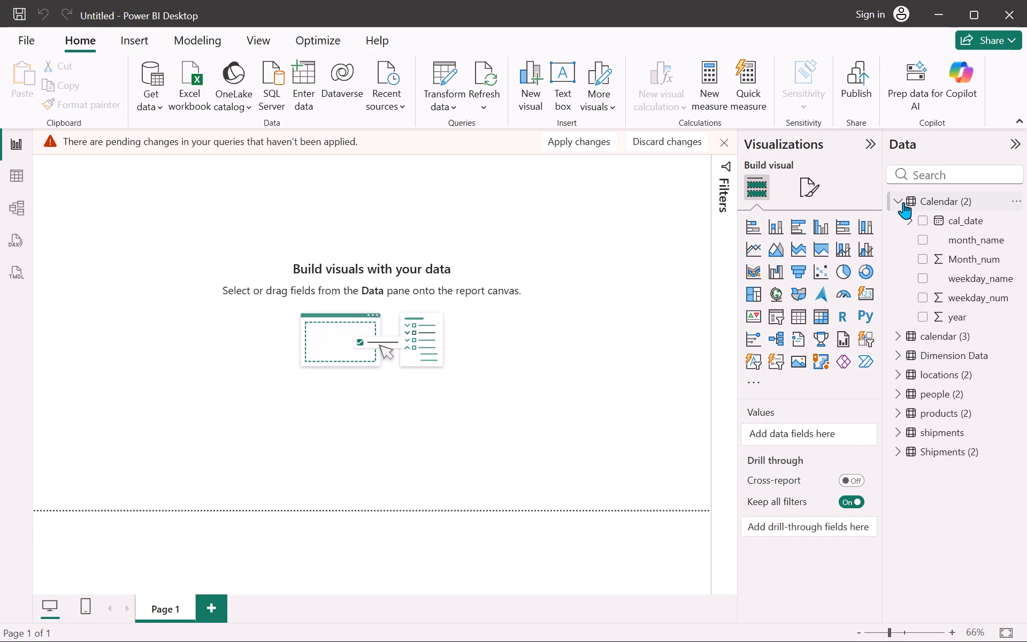
{"action": "left_click", "coordinate": [895, 333]}
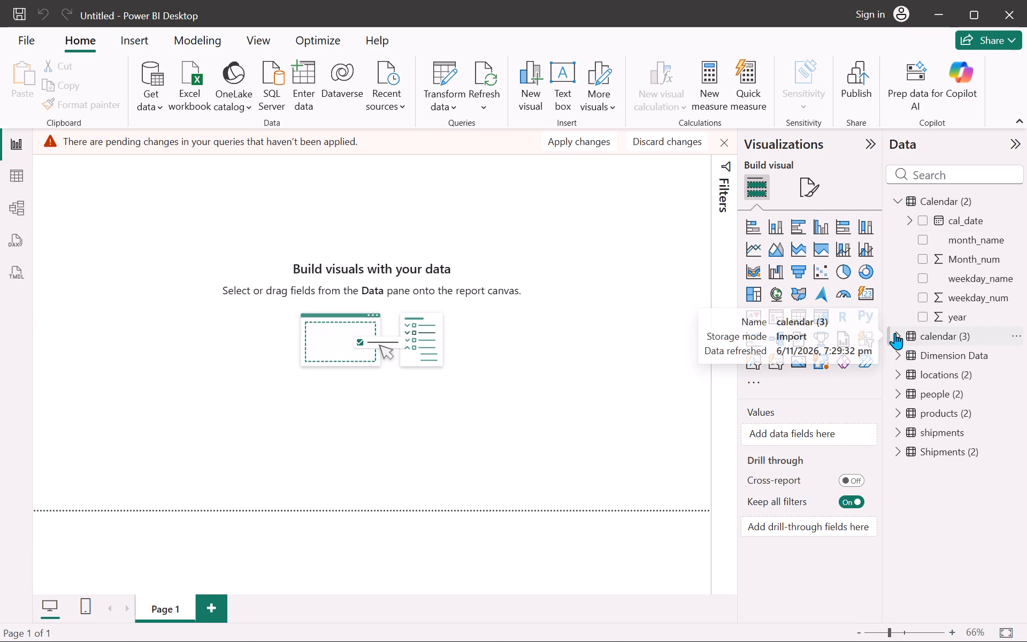
{"action": "left_click", "coordinate": [899, 196]}
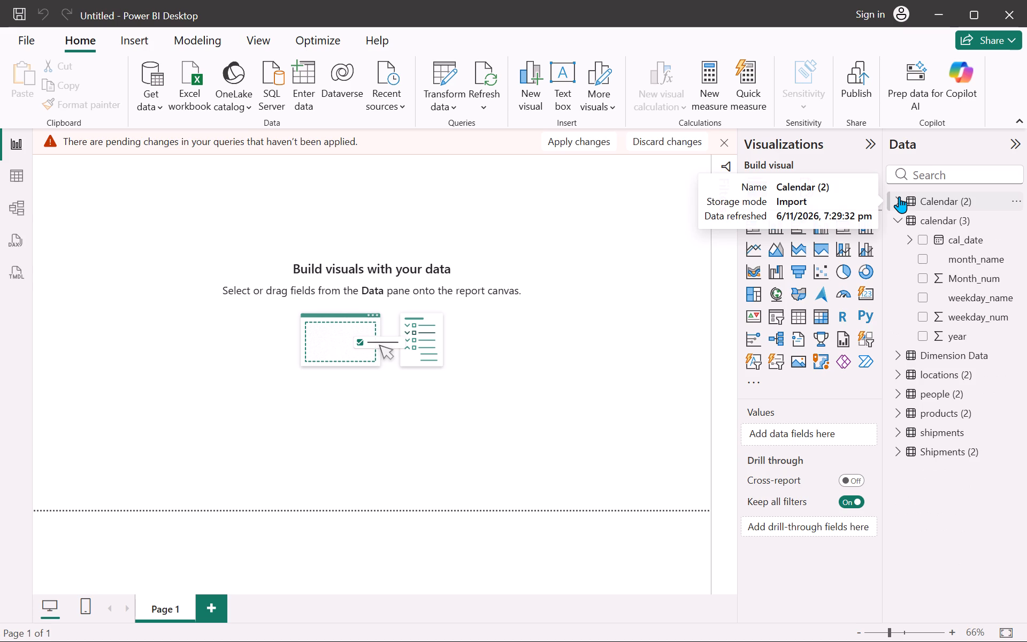
{"action": "left_click", "coordinate": [901, 215]}
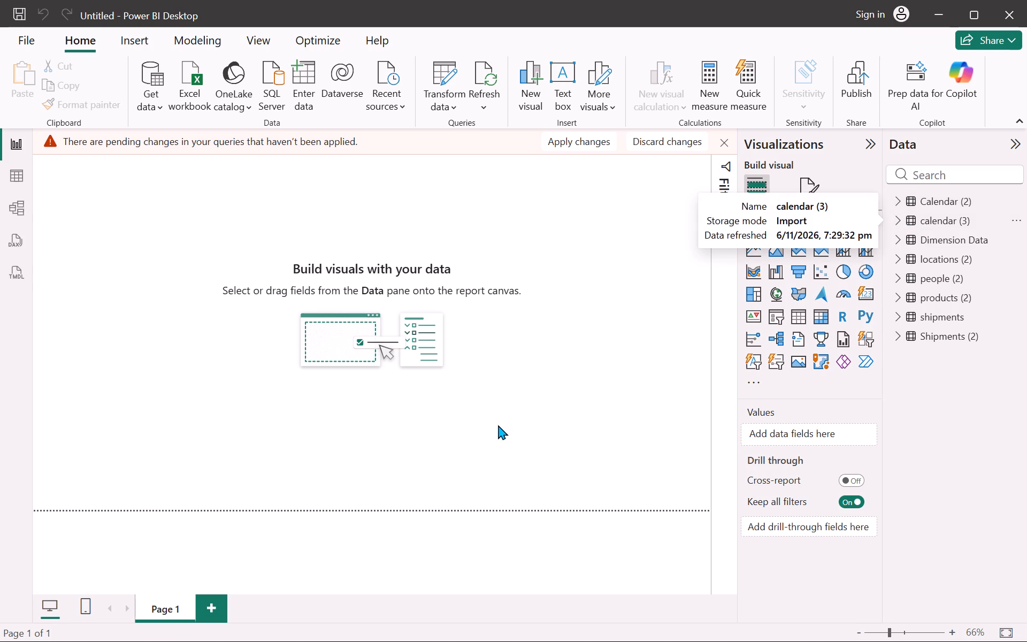
Show the model's relationship diagram and widen its canvas by narrowing the Properties pane.
{"action": "left_click", "coordinate": [20, 217]}
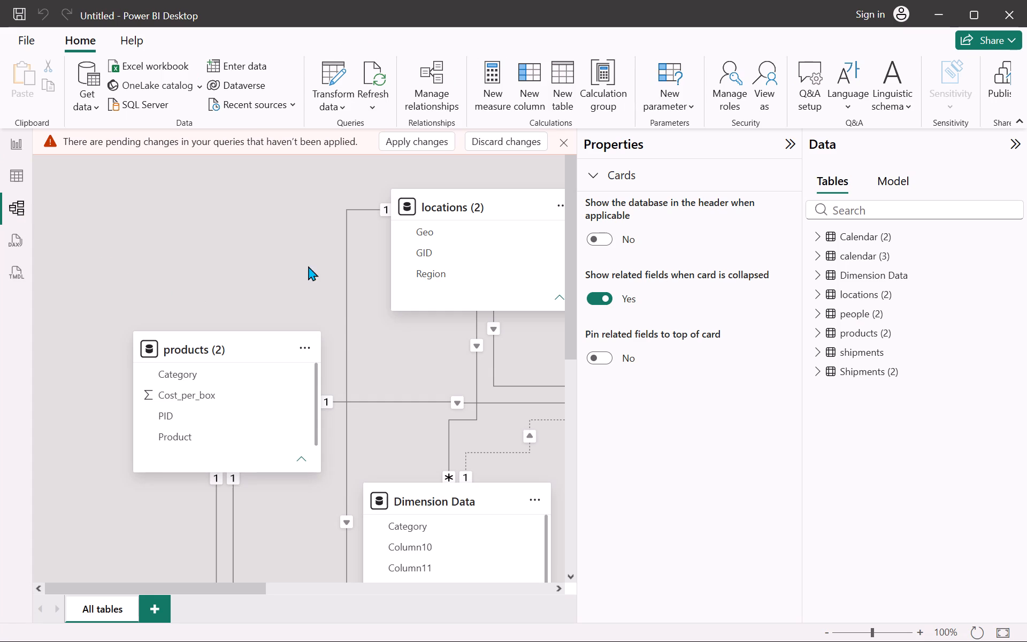
{"action": "left_click_drag", "start_coordinate": [578, 282], "coordinate": [693, 279]}
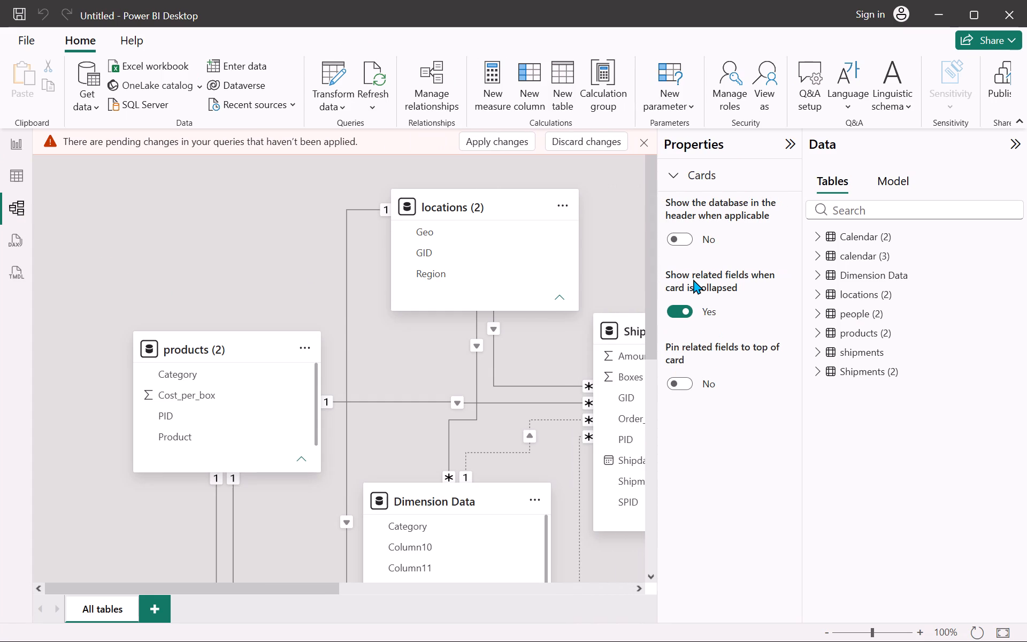
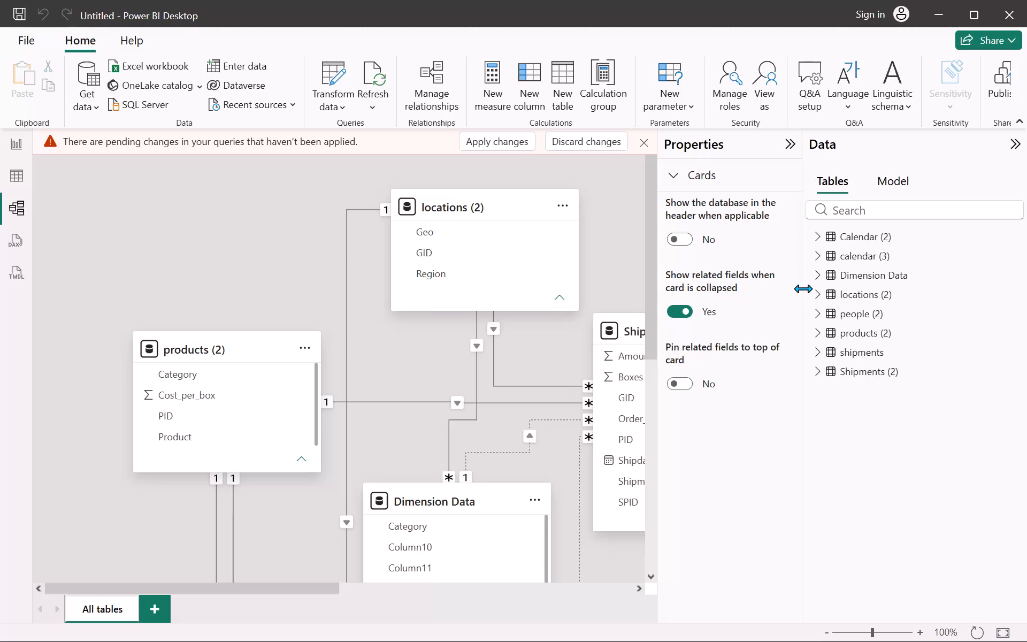
Narrow the Data pane to give the relationship diagram more canvas width.
{"action": "left_click_drag", "start_coordinate": [803, 288], "coordinate": [938, 271]}
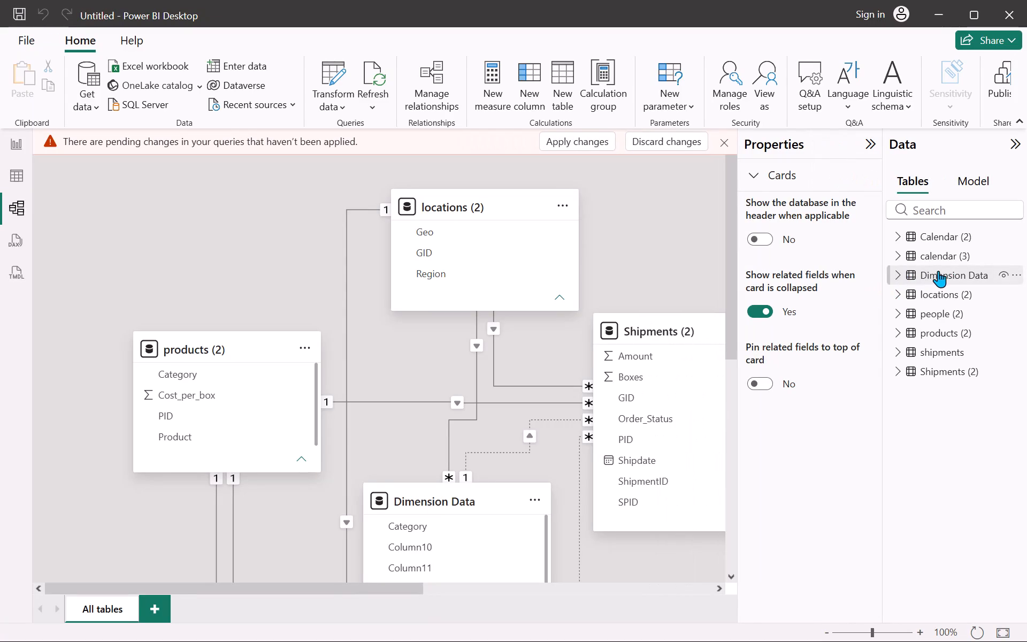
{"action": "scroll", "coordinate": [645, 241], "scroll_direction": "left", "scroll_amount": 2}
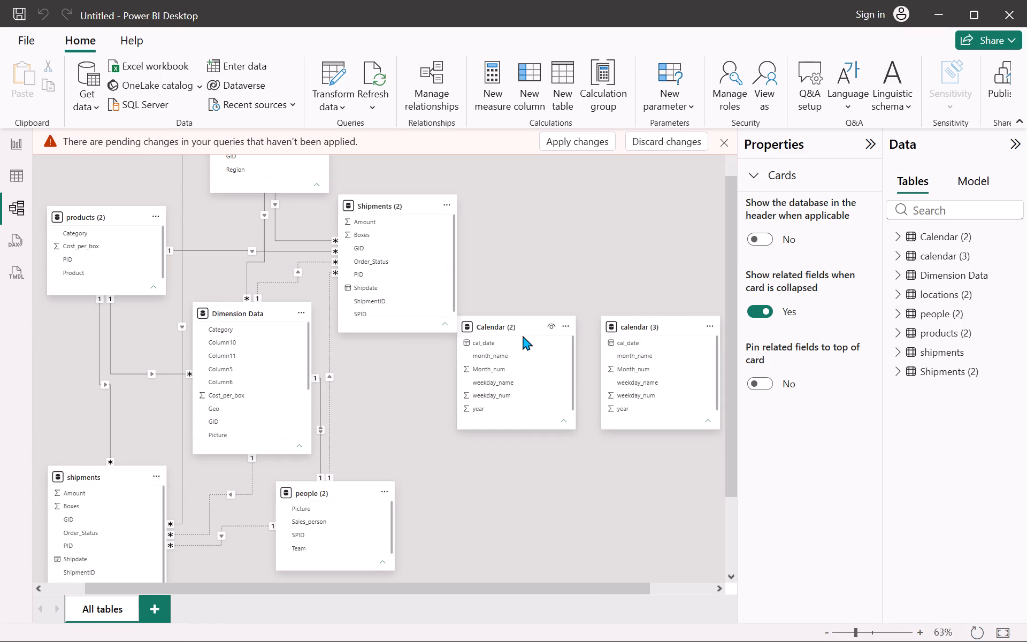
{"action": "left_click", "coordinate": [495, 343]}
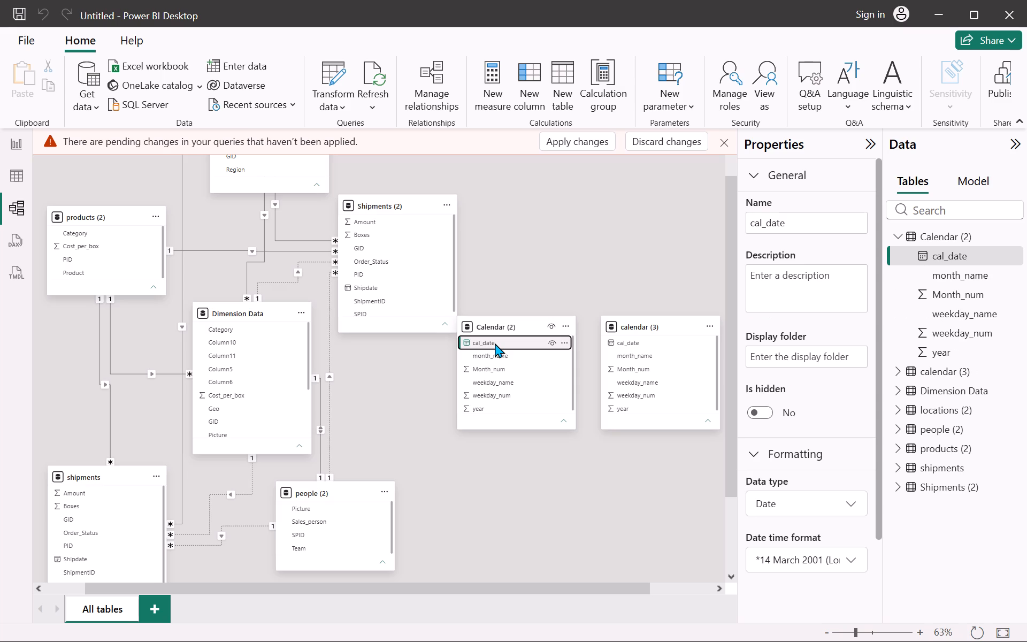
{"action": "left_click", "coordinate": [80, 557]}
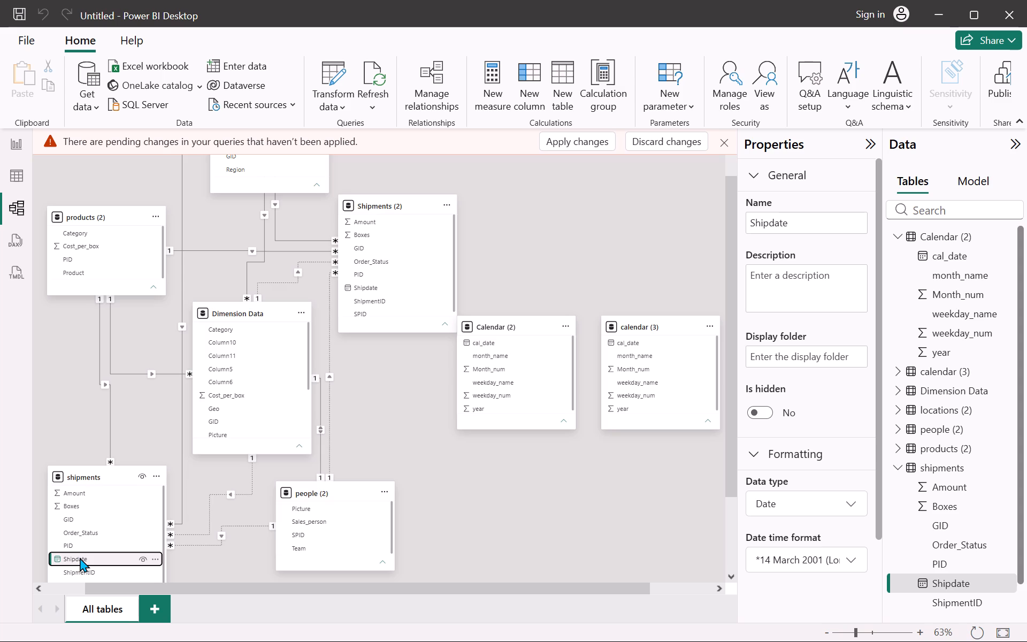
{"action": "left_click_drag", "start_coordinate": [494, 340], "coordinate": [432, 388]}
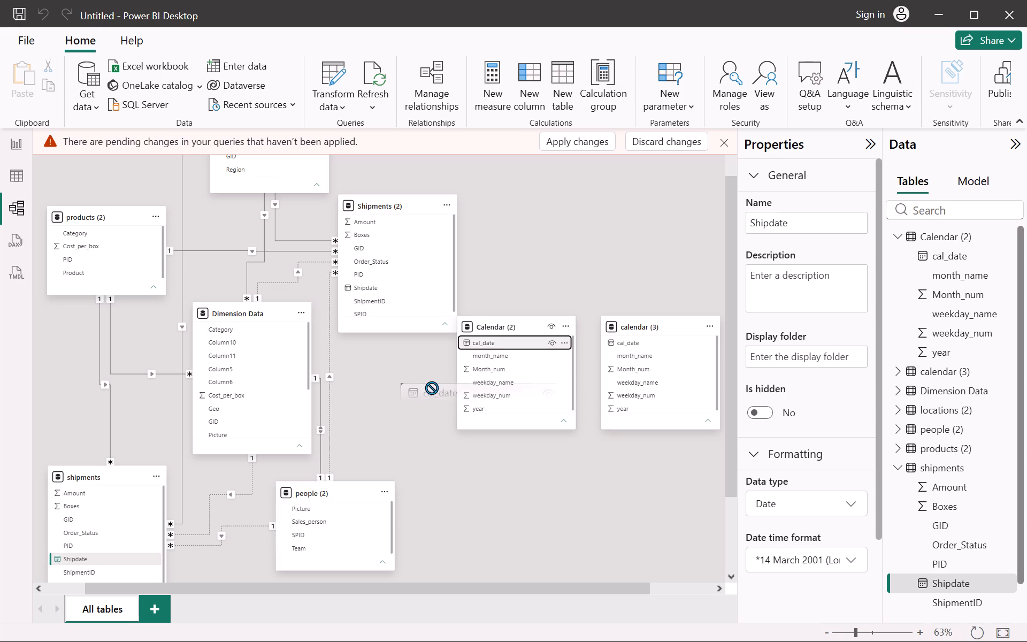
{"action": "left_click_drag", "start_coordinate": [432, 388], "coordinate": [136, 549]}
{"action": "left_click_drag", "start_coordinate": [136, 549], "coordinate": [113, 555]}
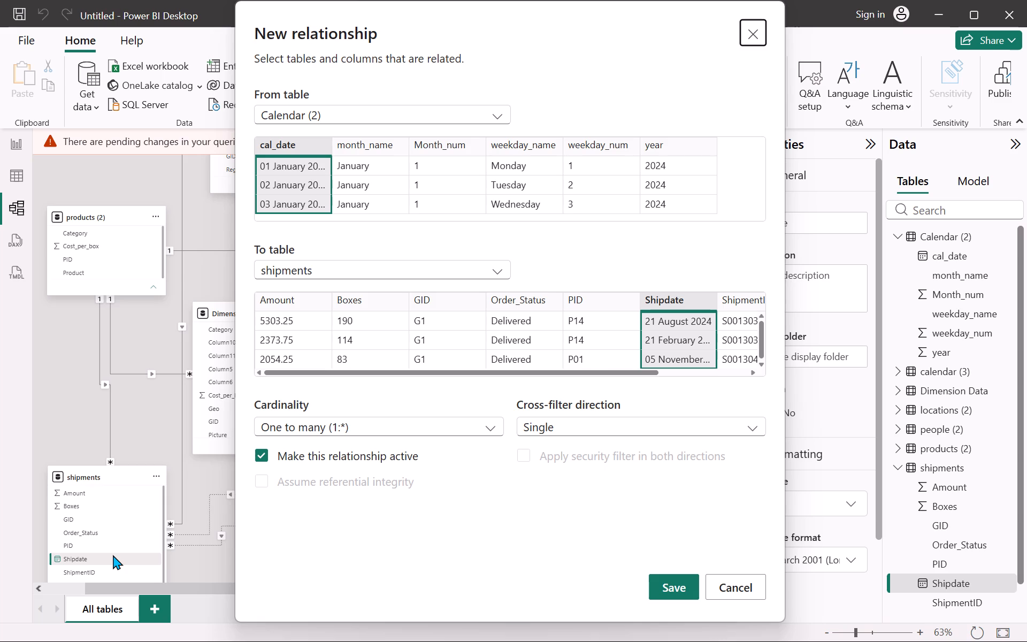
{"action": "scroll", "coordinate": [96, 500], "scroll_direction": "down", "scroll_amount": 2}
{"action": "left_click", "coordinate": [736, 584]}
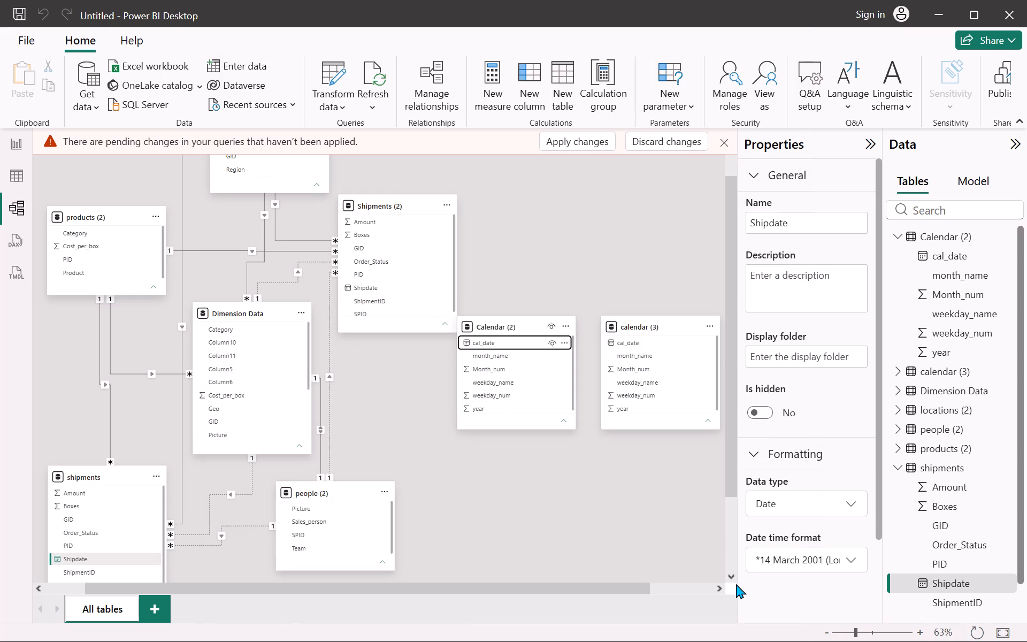
Examine the relationship diagram, checking how the shipments, people, Dimension Data and calendar tables are linked and which fields they hold.
{"action": "scroll", "coordinate": [120, 517], "scroll_direction": "down", "scroll_amount": 2}
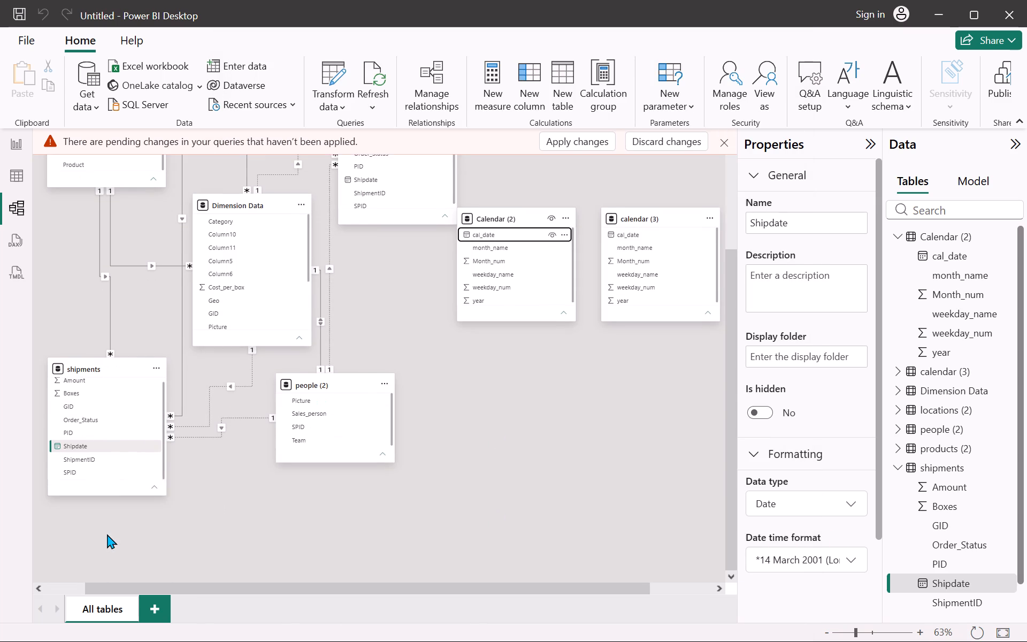
{"action": "scroll", "coordinate": [107, 534], "scroll_direction": "down", "scroll_amount": 1}
{"action": "scroll", "coordinate": [81, 449], "scroll_direction": "up", "scroll_amount": 1}
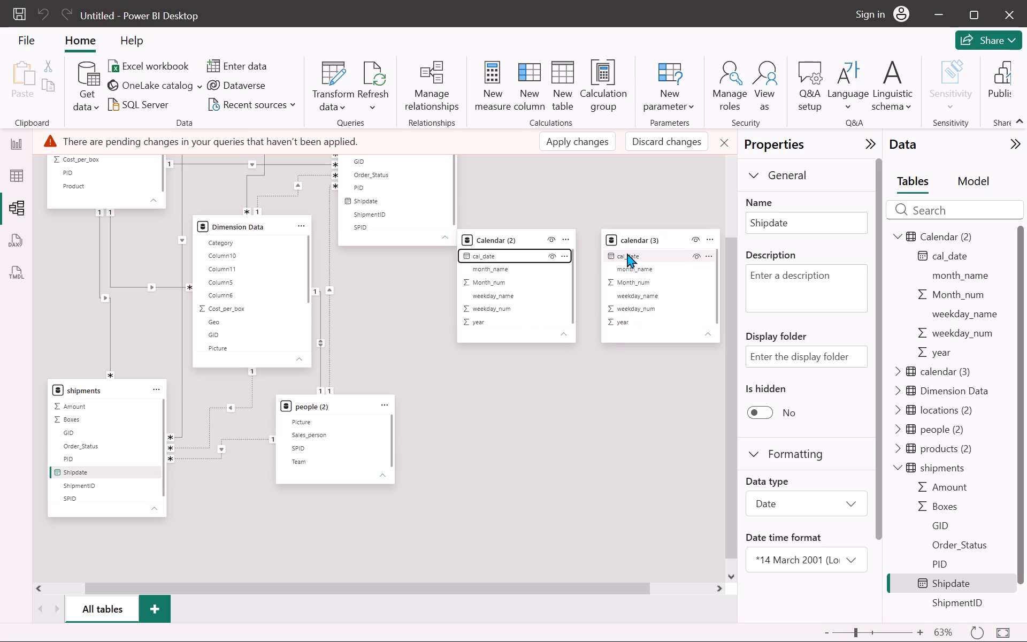
{"action": "scroll", "coordinate": [513, 307], "scroll_direction": "down", "scroll_amount": 1}
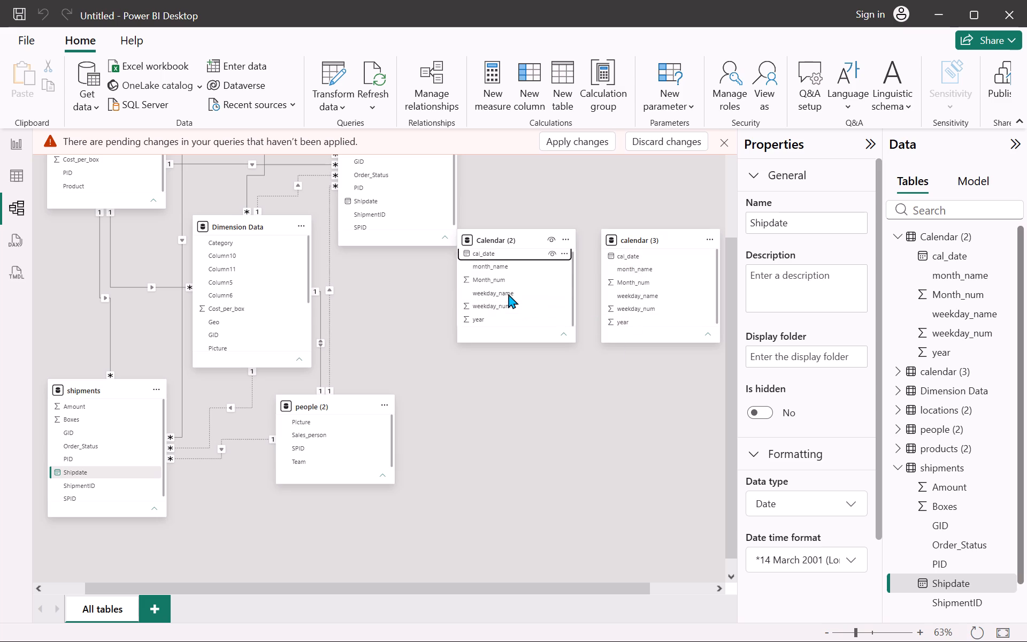
{"action": "scroll", "coordinate": [508, 294], "scroll_direction": "up", "scroll_amount": 2}
{"action": "scroll", "coordinate": [508, 294], "scroll_direction": "down", "scroll_amount": 2}
{"action": "scroll", "coordinate": [508, 294], "scroll_direction": "up", "scroll_amount": 2}
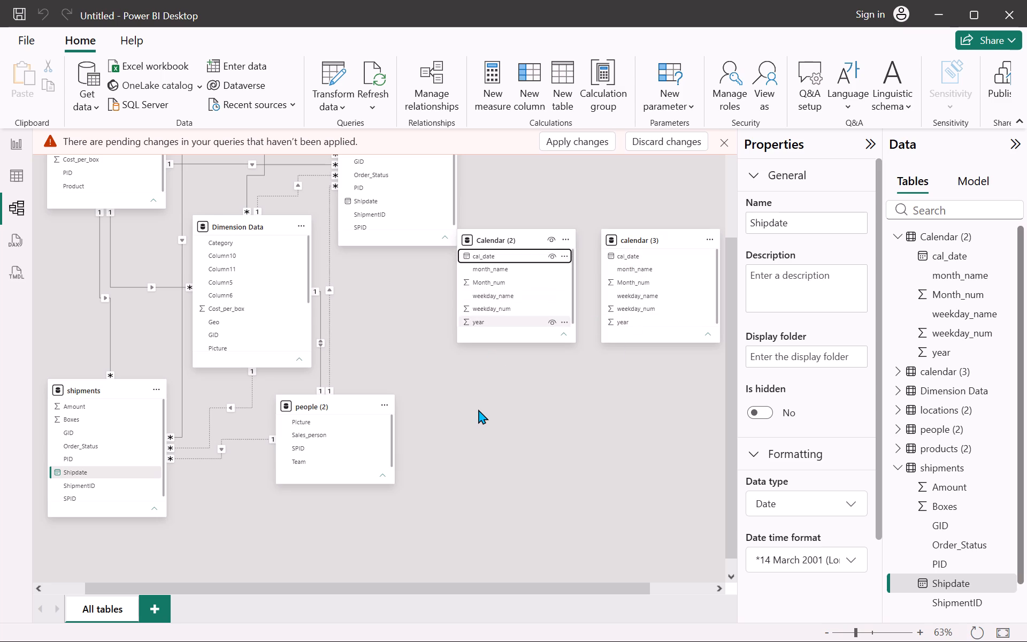
{"action": "scroll", "coordinate": [478, 409], "scroll_direction": "up", "scroll_amount": 1}
{"action": "scroll", "coordinate": [515, 453], "scroll_direction": "up", "scroll_amount": 1}
{"action": "scroll", "coordinate": [515, 453], "scroll_direction": "down", "scroll_amount": 1}
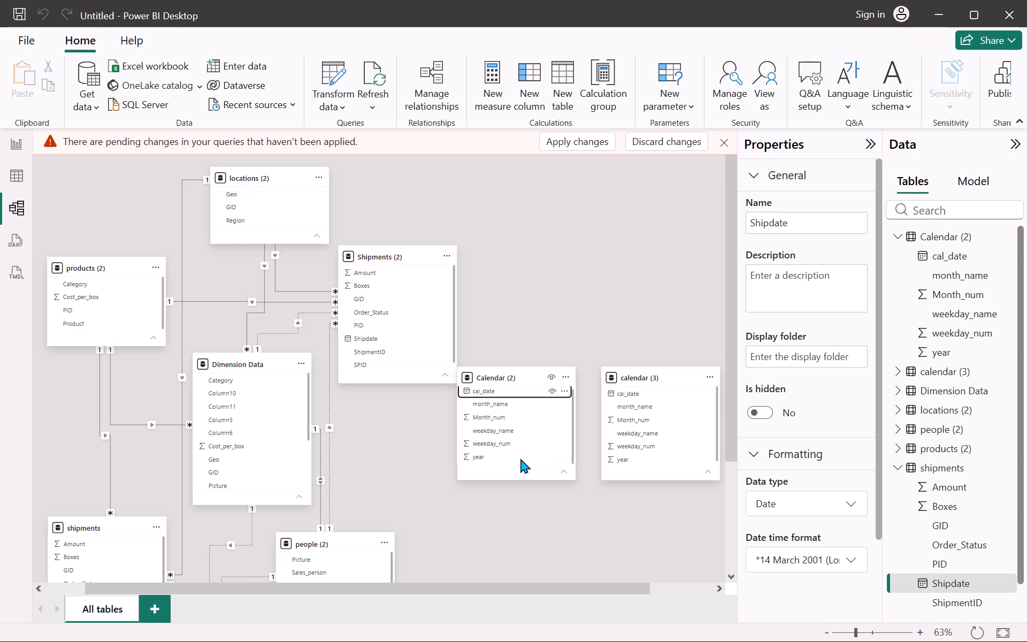
{"action": "scroll", "coordinate": [510, 490], "scroll_direction": "down", "scroll_amount": 1}
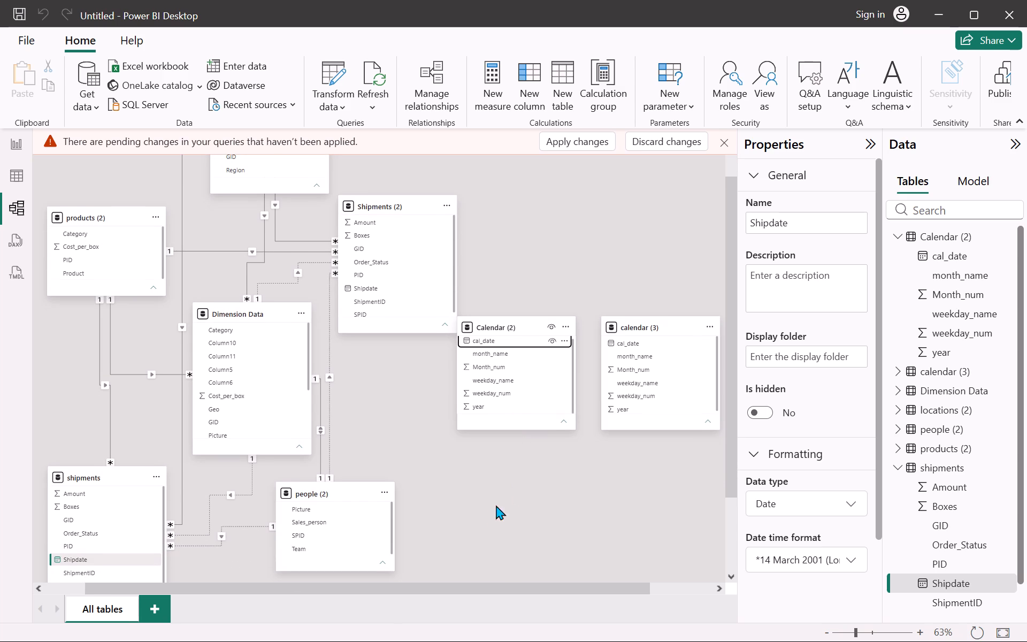
{"action": "scroll", "coordinate": [464, 515], "scroll_direction": "up", "scroll_amount": 2}
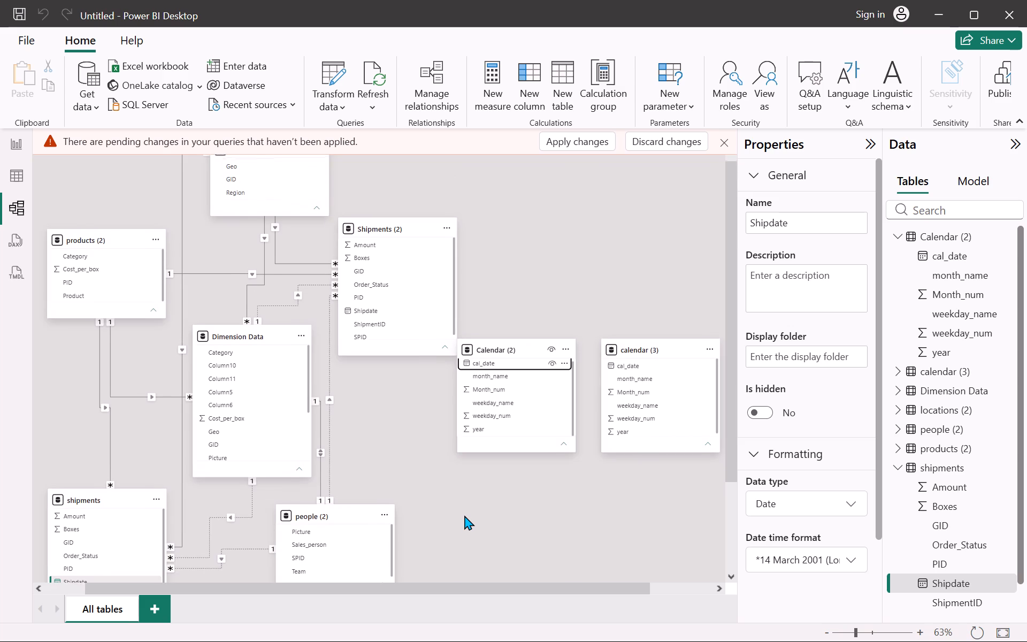
{"action": "scroll", "coordinate": [464, 515], "scroll_direction": "up", "scroll_amount": 1}
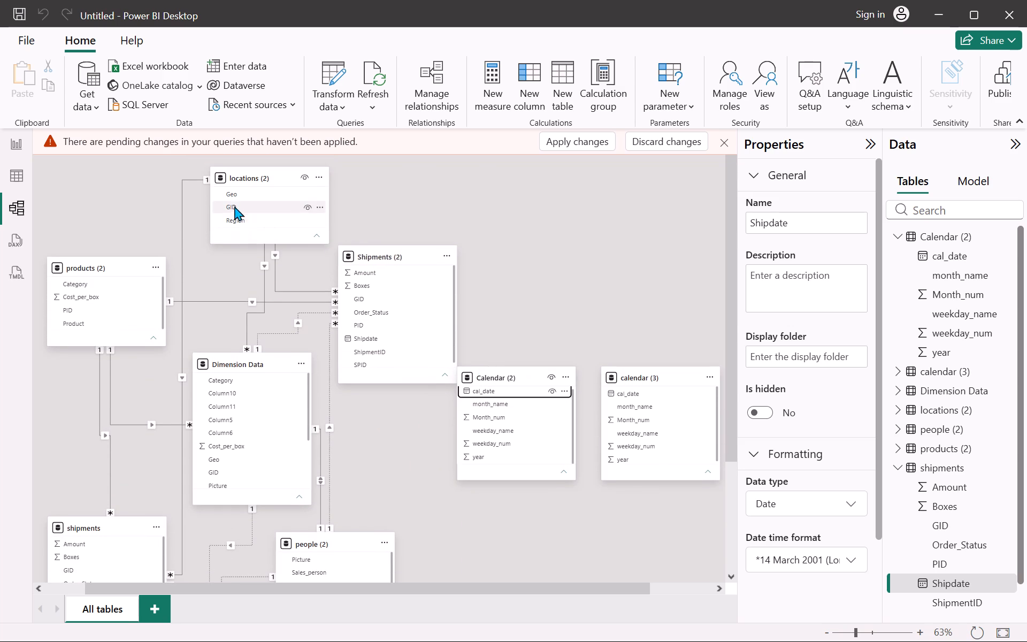
Examine the whole relationship diagram, focusing on the shipments table's fields and its links to the people (2) and Dimension Data tables.
{"action": "scroll", "coordinate": [239, 190], "scroll_direction": "down", "scroll_amount": 1}
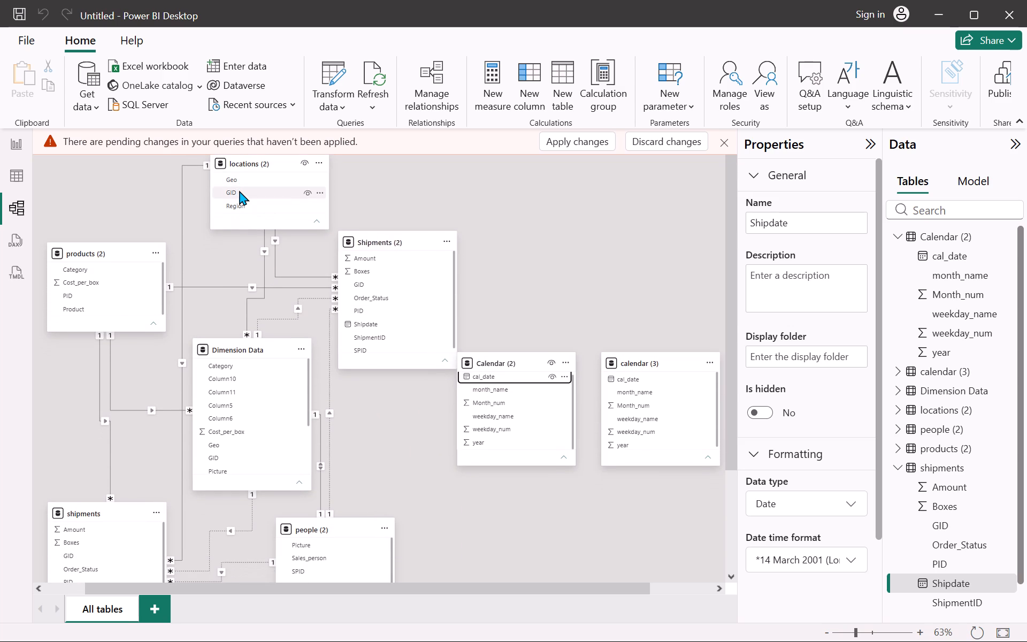
{"action": "scroll", "coordinate": [239, 190], "scroll_direction": "down", "scroll_amount": 1}
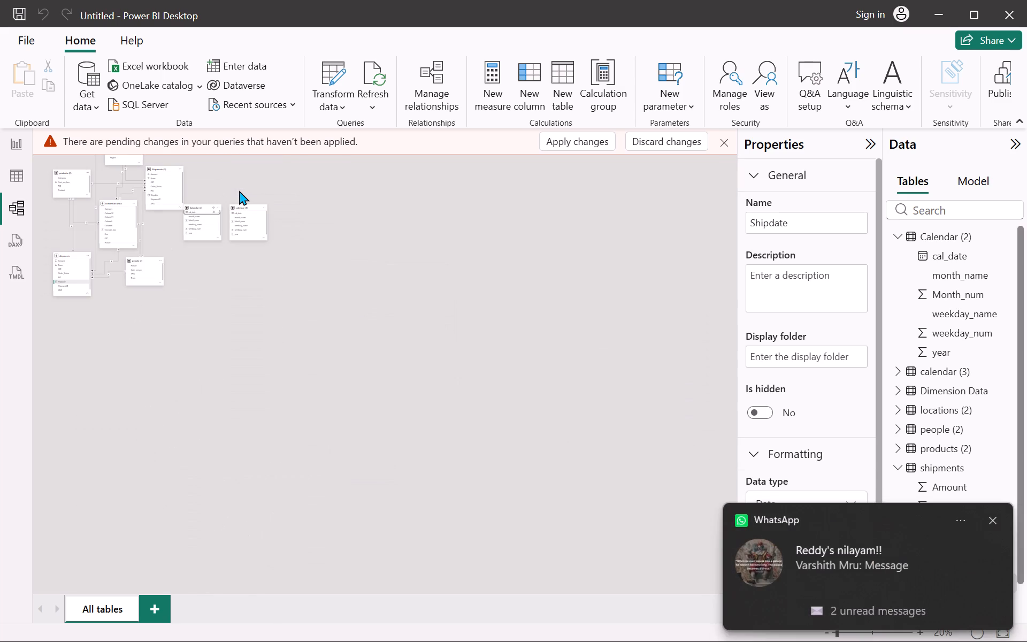
{"action": "right_click", "coordinate": [130, 317]}
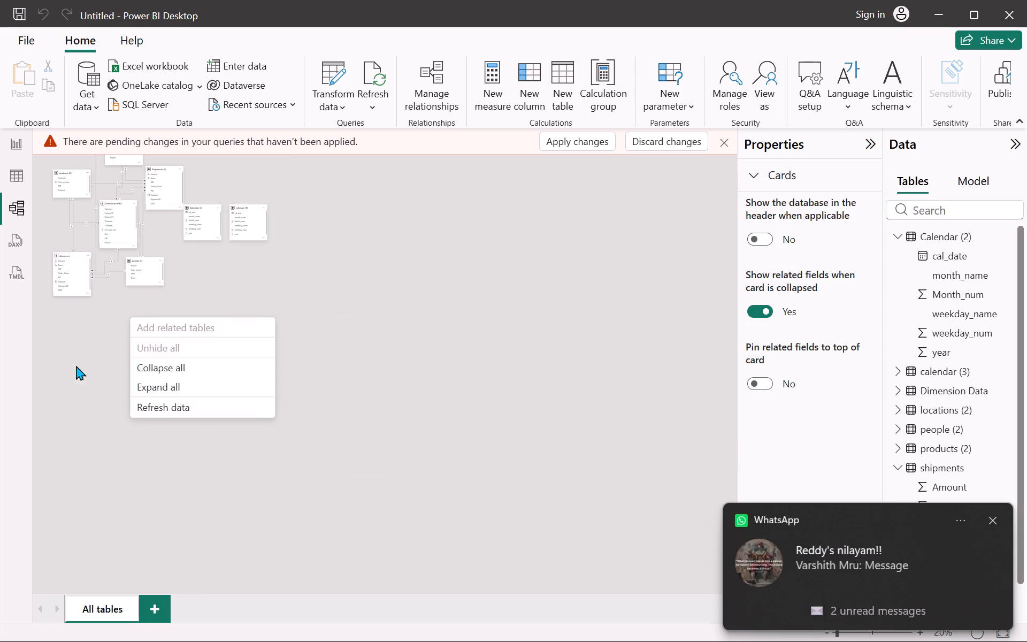
{"action": "left_click", "coordinate": [78, 386]}
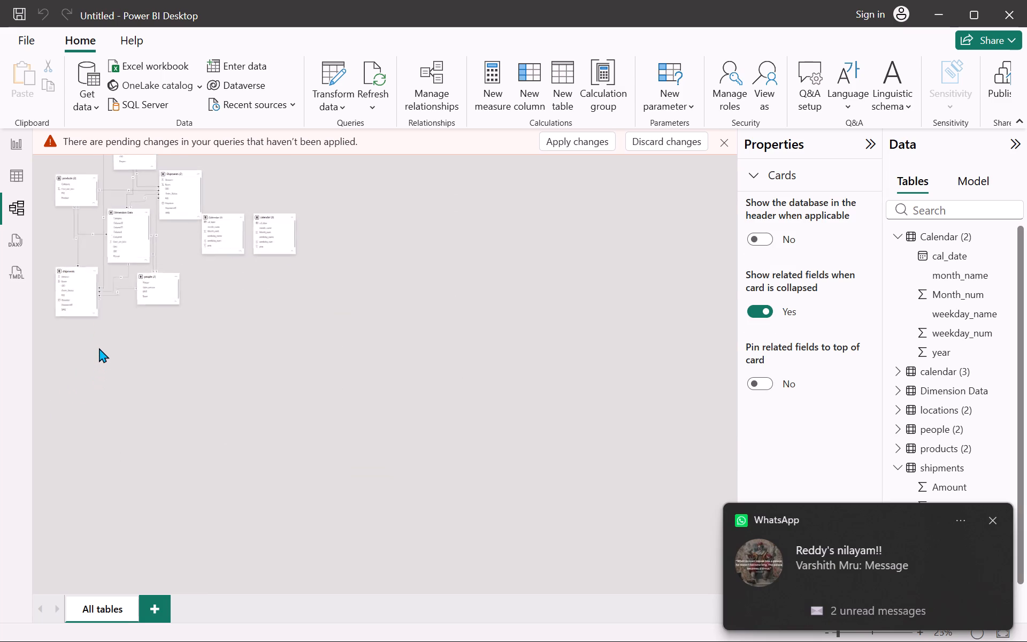
{"action": "scroll", "coordinate": [154, 378], "scroll_direction": "down", "scroll_amount": 2}
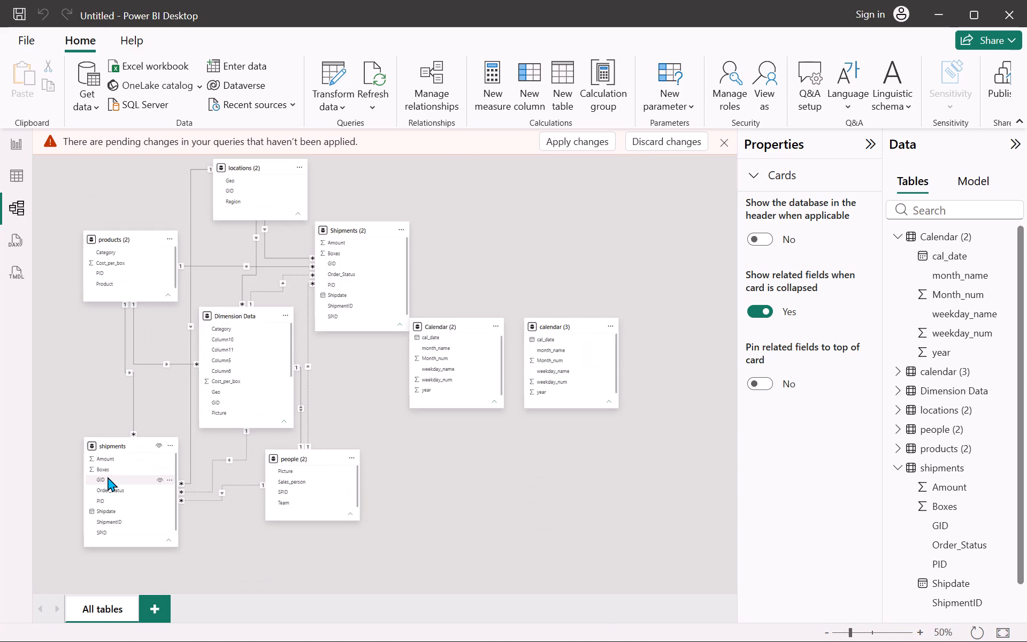
{"action": "scroll", "coordinate": [114, 485], "scroll_direction": "down", "scroll_amount": 2}
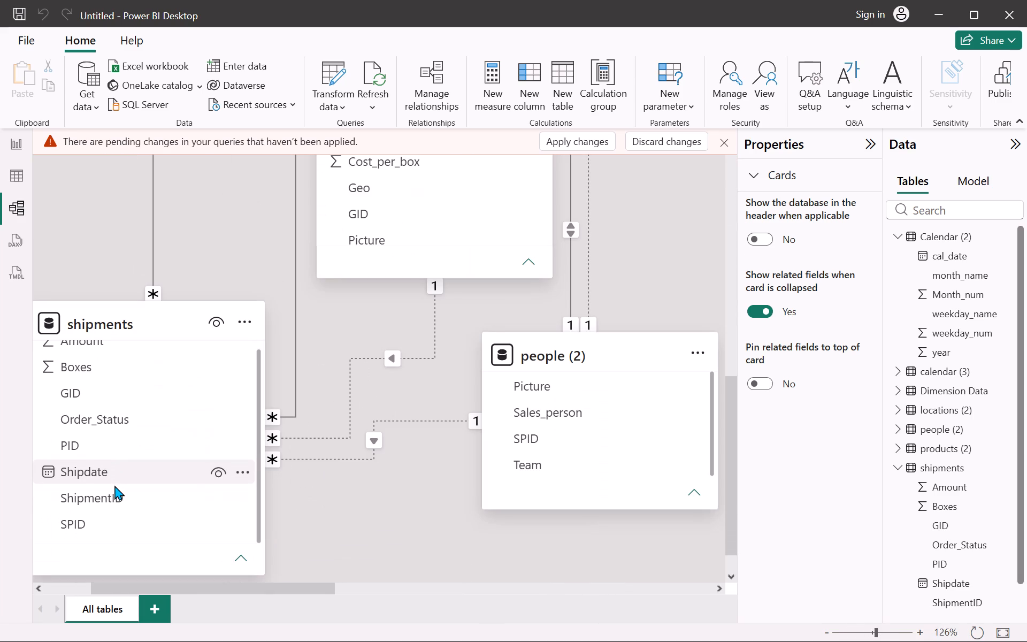
{"action": "scroll", "coordinate": [114, 485], "scroll_direction": "down", "scroll_amount": 1}
{"action": "scroll", "coordinate": [114, 485], "scroll_direction": "up", "scroll_amount": 3}
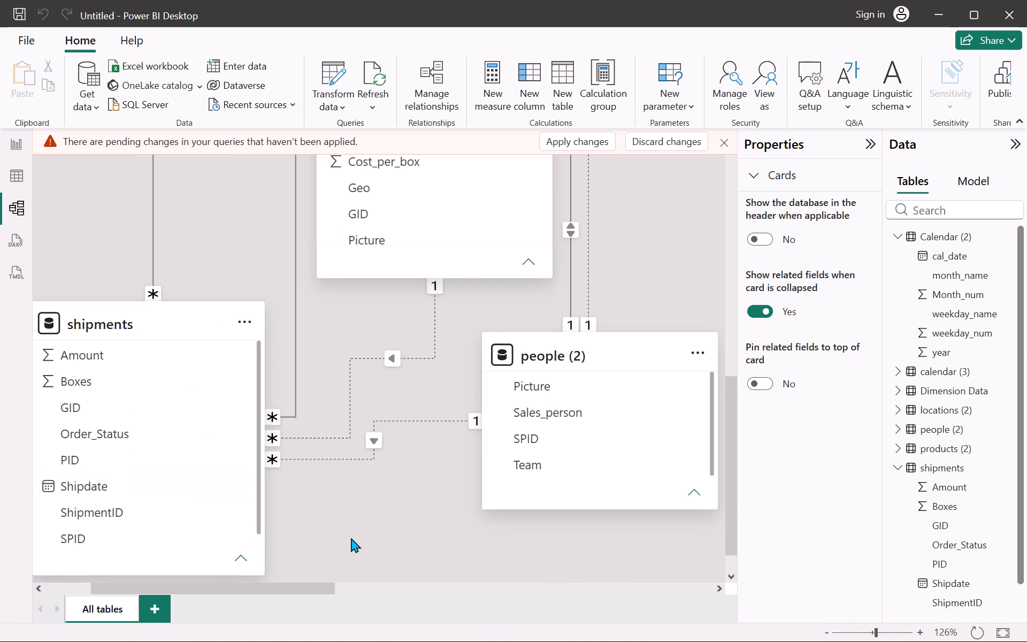
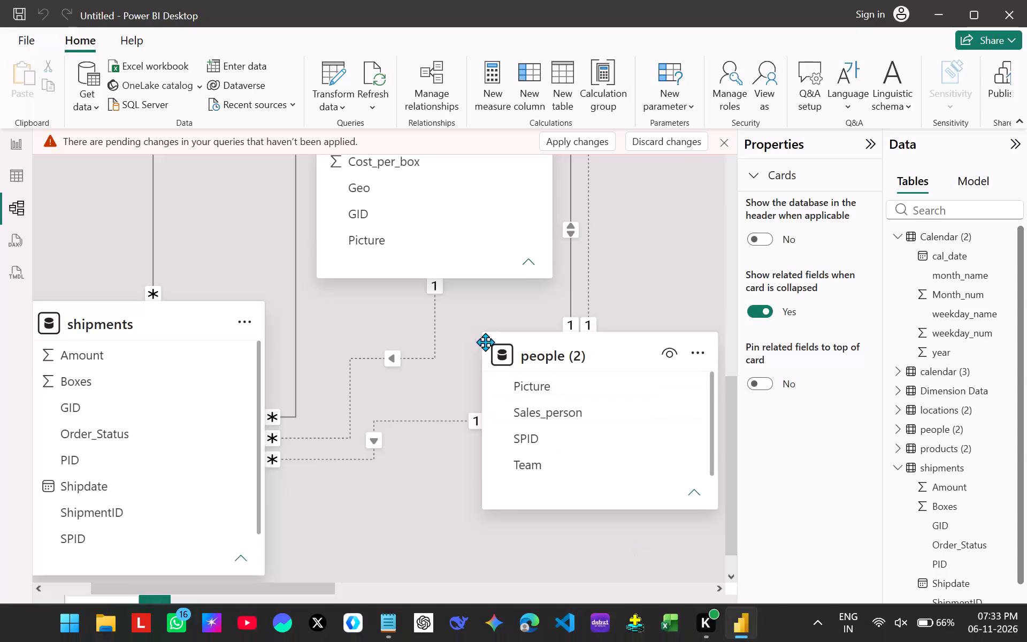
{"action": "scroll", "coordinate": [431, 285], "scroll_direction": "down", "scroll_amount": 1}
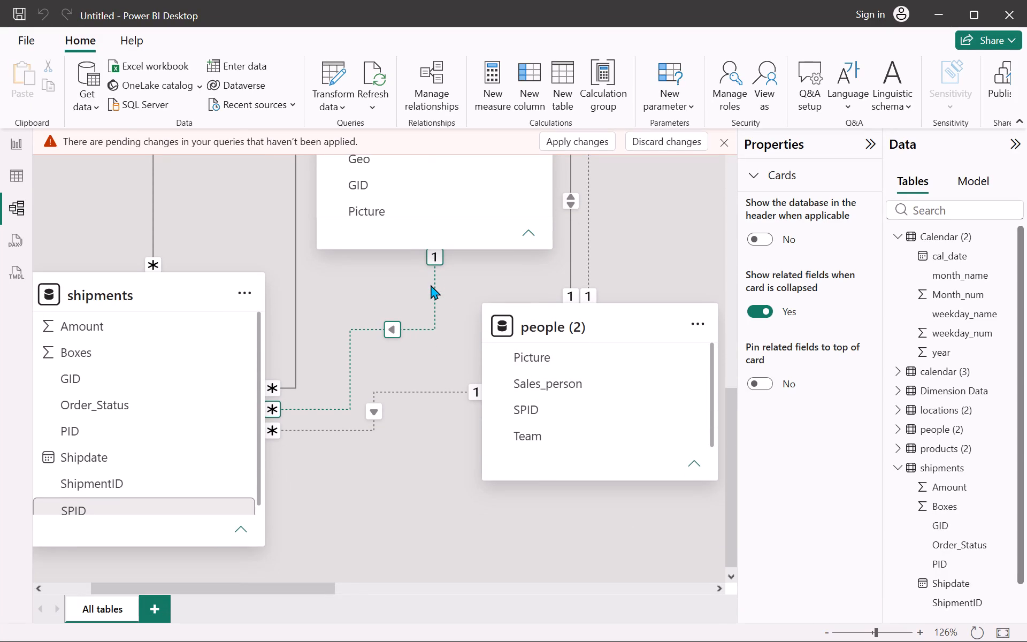
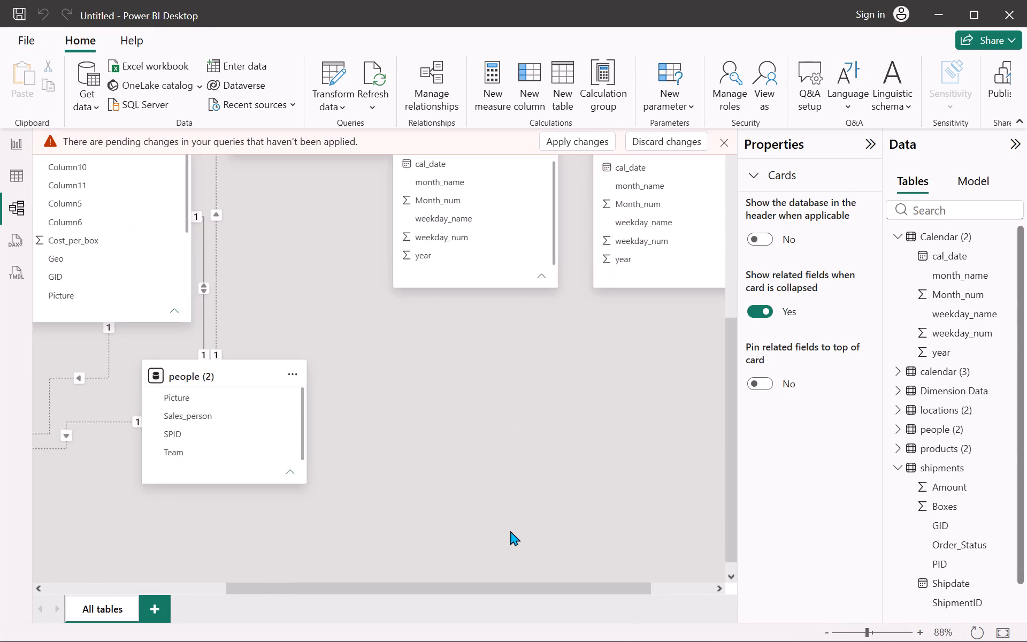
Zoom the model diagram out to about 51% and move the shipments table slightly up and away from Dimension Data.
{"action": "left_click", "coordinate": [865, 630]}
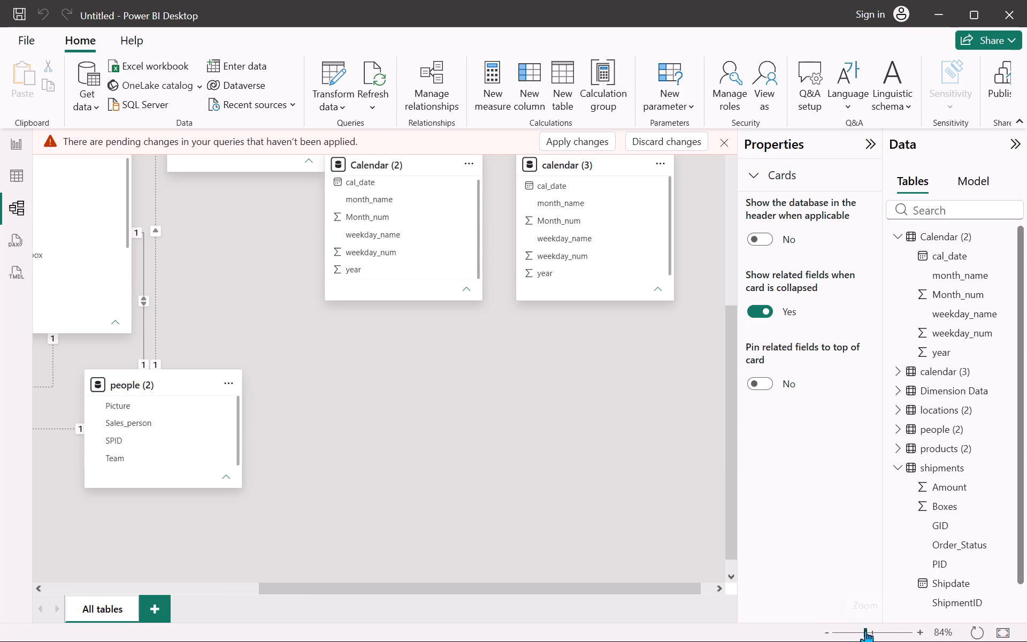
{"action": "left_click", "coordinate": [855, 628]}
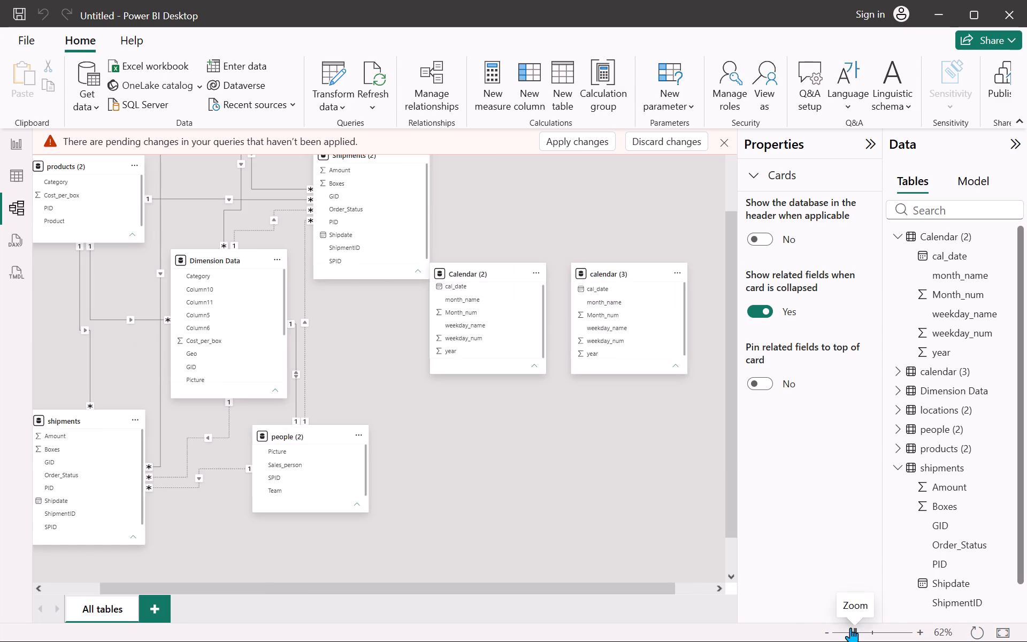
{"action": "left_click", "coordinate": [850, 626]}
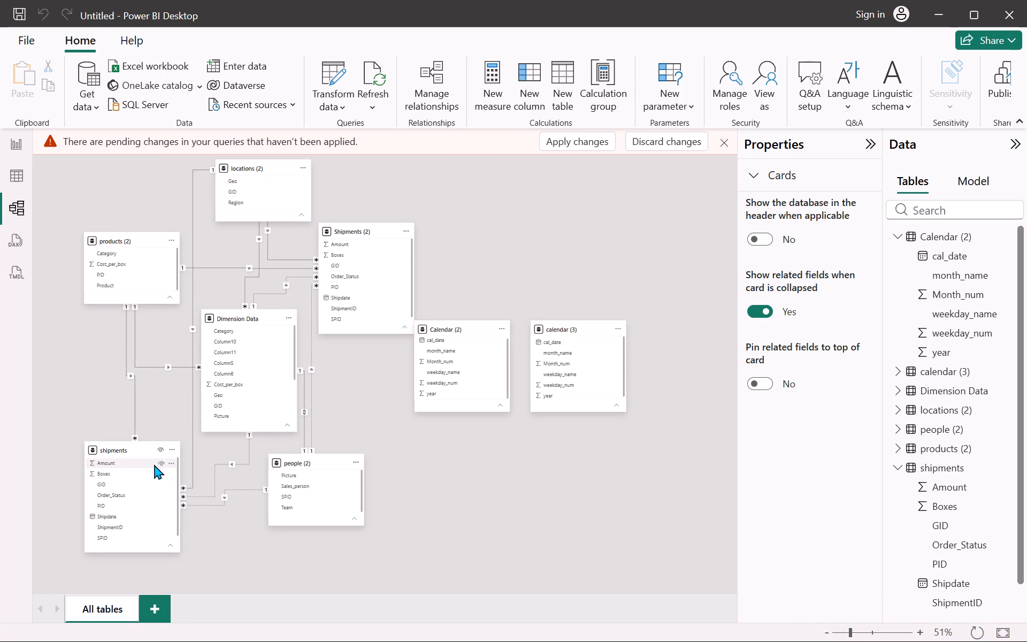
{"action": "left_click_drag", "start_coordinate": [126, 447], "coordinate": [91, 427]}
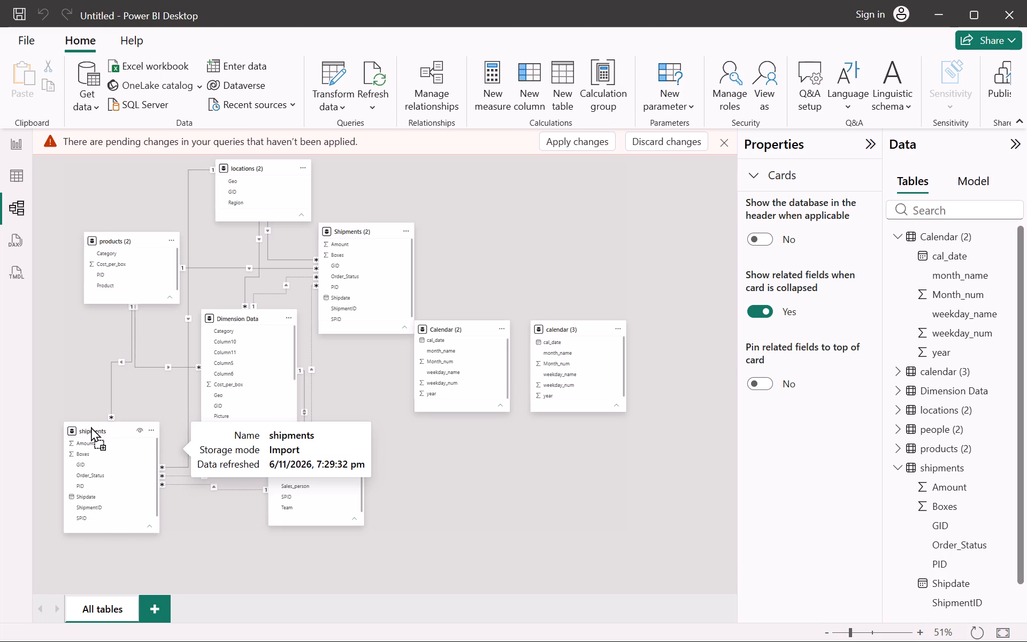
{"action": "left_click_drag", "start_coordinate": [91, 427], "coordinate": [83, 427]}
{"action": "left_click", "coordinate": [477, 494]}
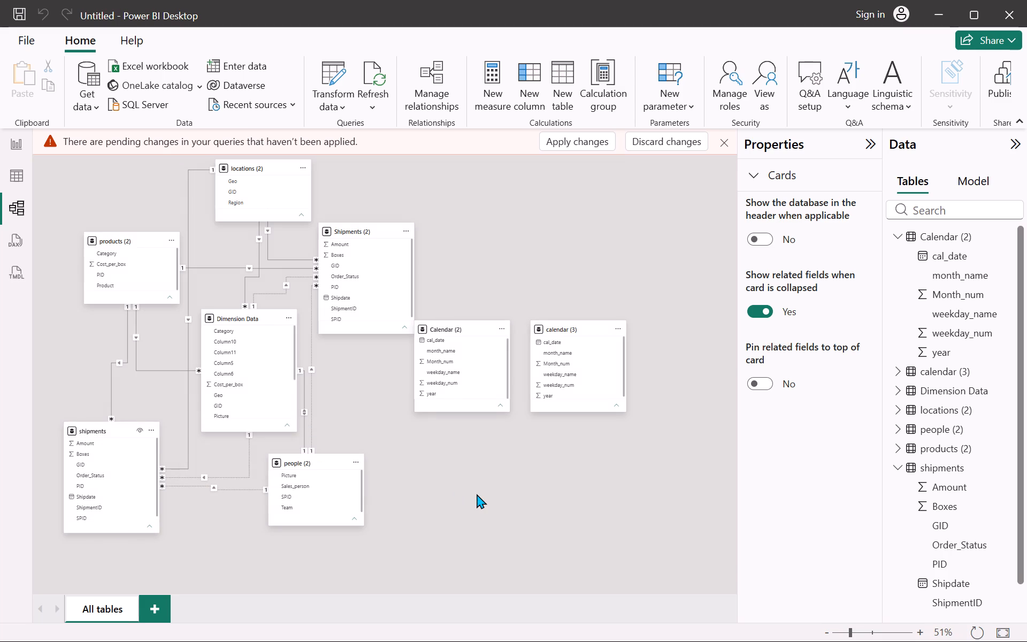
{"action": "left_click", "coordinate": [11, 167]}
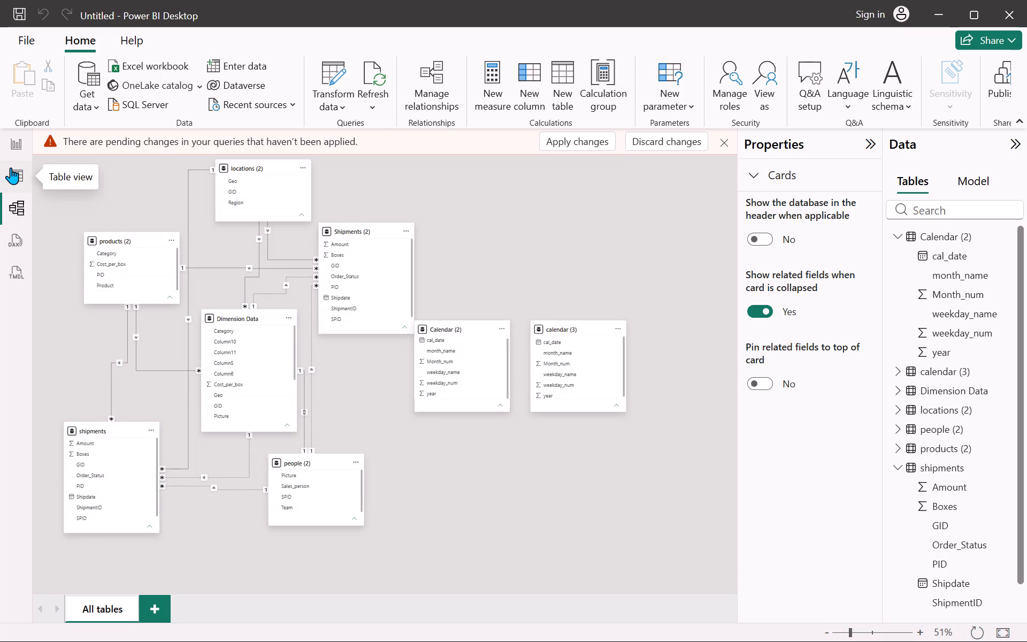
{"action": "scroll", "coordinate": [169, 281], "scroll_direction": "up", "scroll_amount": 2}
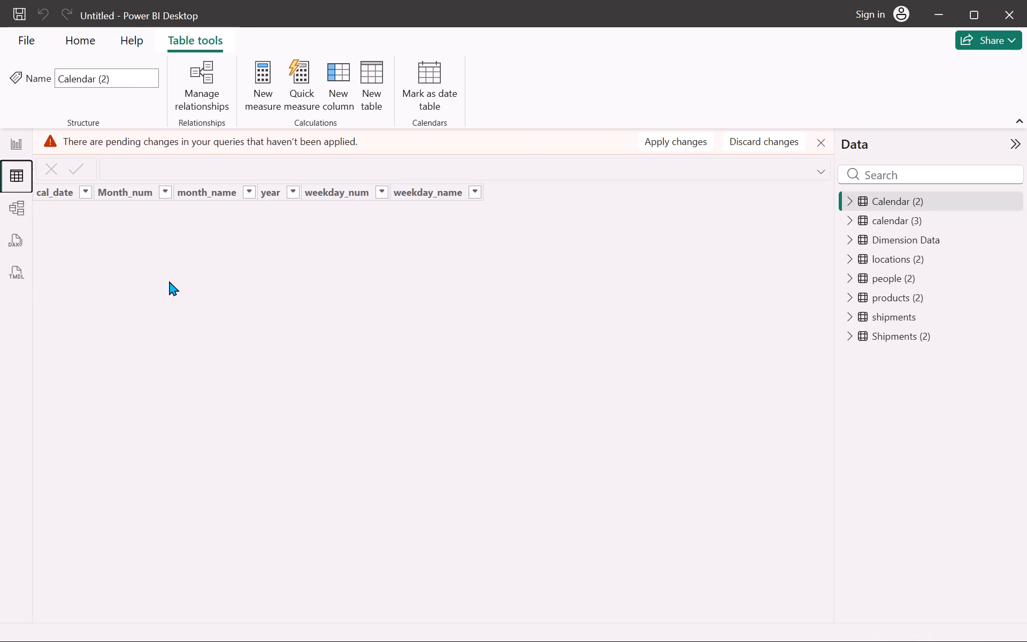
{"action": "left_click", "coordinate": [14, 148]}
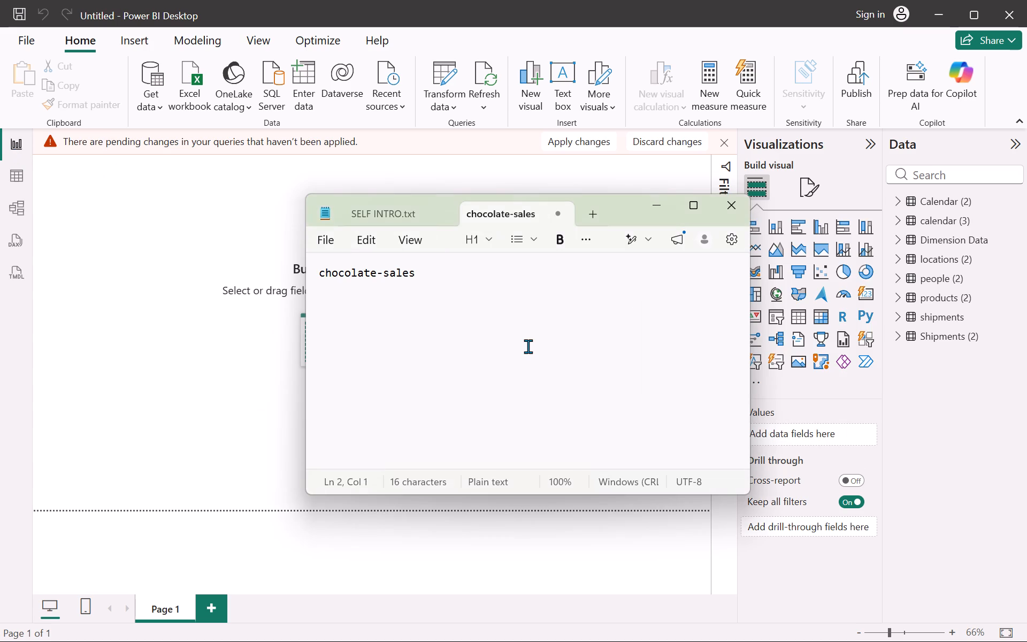
In the chocolate-sales note in Notepad, add the lines "key measures" and "total sales" below the title.
{"action": "left_click", "coordinate": [443, 271]}
{"action": "key", "text": "Return"}
{"action": "type", "text": "key meas"}
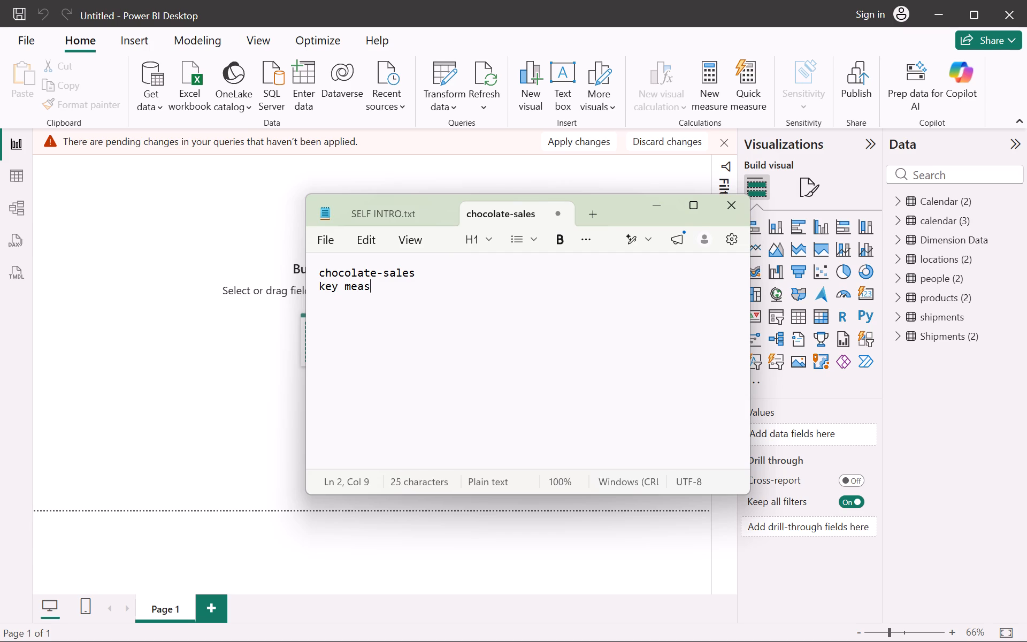
{"action": "type", "text": "ures"}
{"action": "key", "text": "Return"}
{"action": "type", "text": "total"}
{"action": "key", "text": "space"}
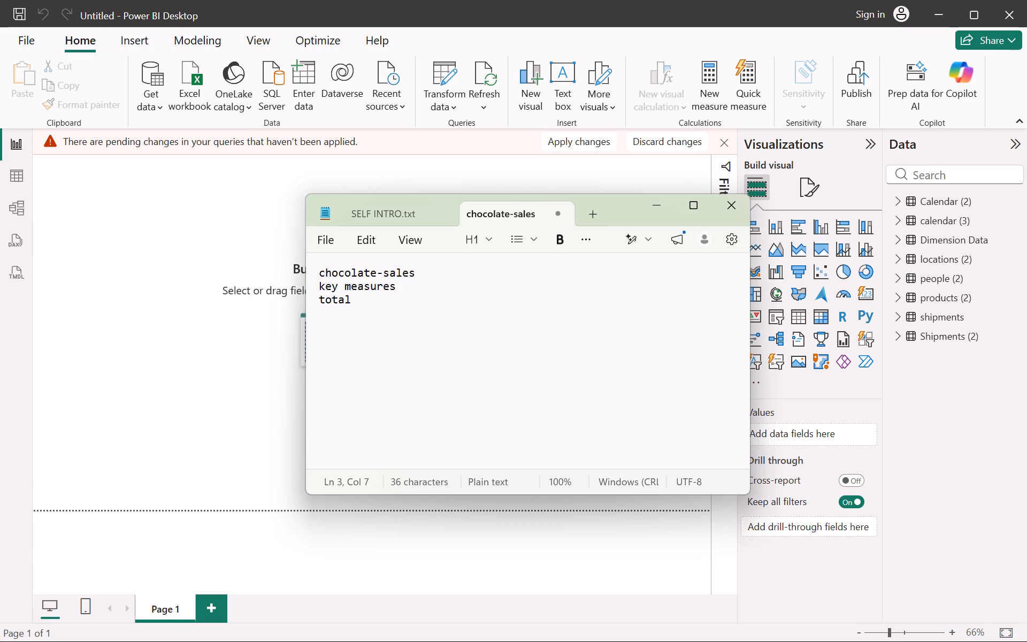
{"action": "type", "text": "sales"}
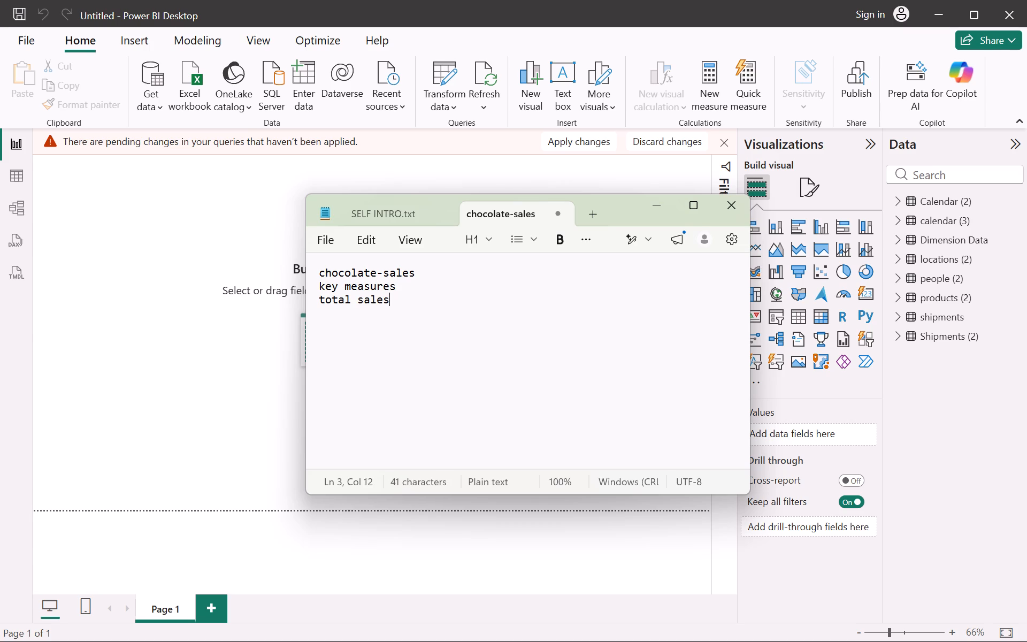
Add the lines "totalboxes" and "total shipments" below "total sales" in the note.
{"action": "key", "text": "Return"}
{"action": "type", "text": "total"}
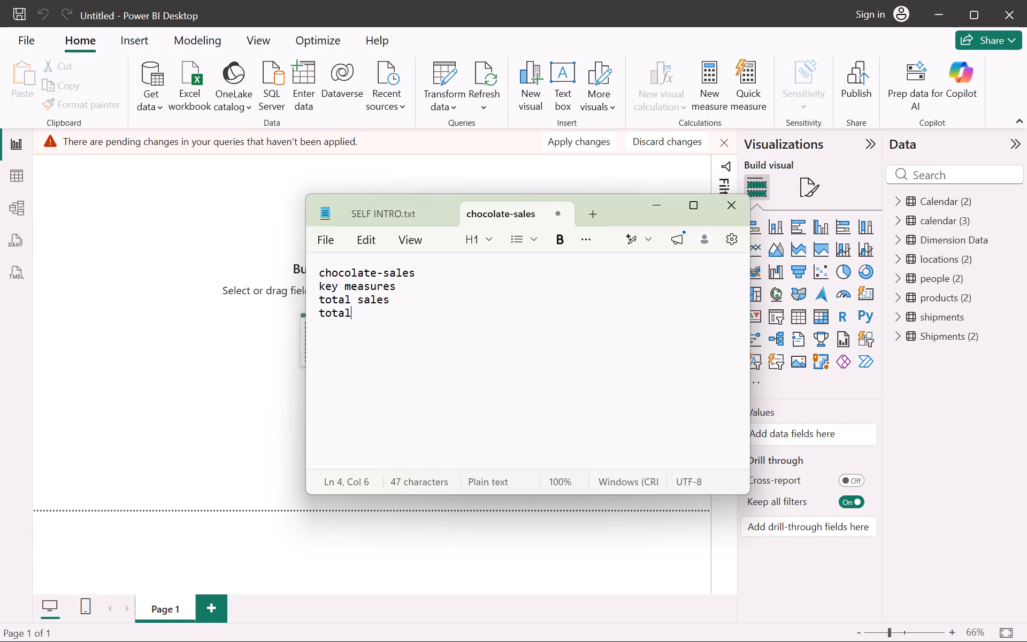
{"action": "type", "text": "boxes"}
{"action": "key", "text": "Return"}
{"action": "type", "text": "tota"}
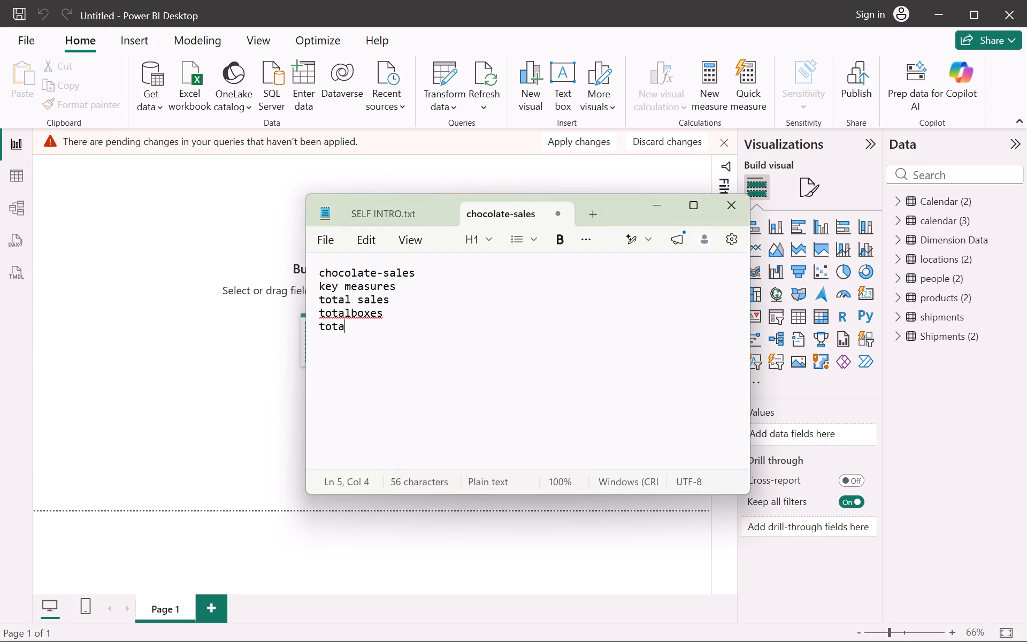
{"action": "type", "text": "l shipments"}
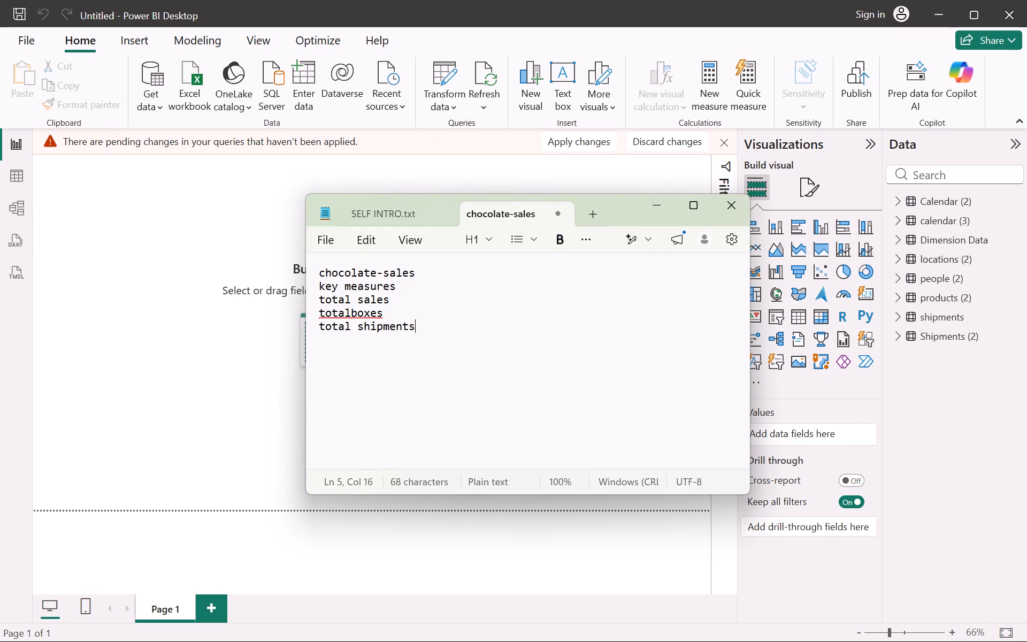
Insert the missing space in "totalboxes" so the line reads "total boxes".
{"action": "key", "text": "Up"}
{"action": "key", "text": "Left"}
{"action": "key", "text": "Left"}
{"action": "key", "text": "Left"}
{"action": "key", "text": "Left"}
{"action": "key", "text": "Left"}
{"action": "key", "text": "space"}
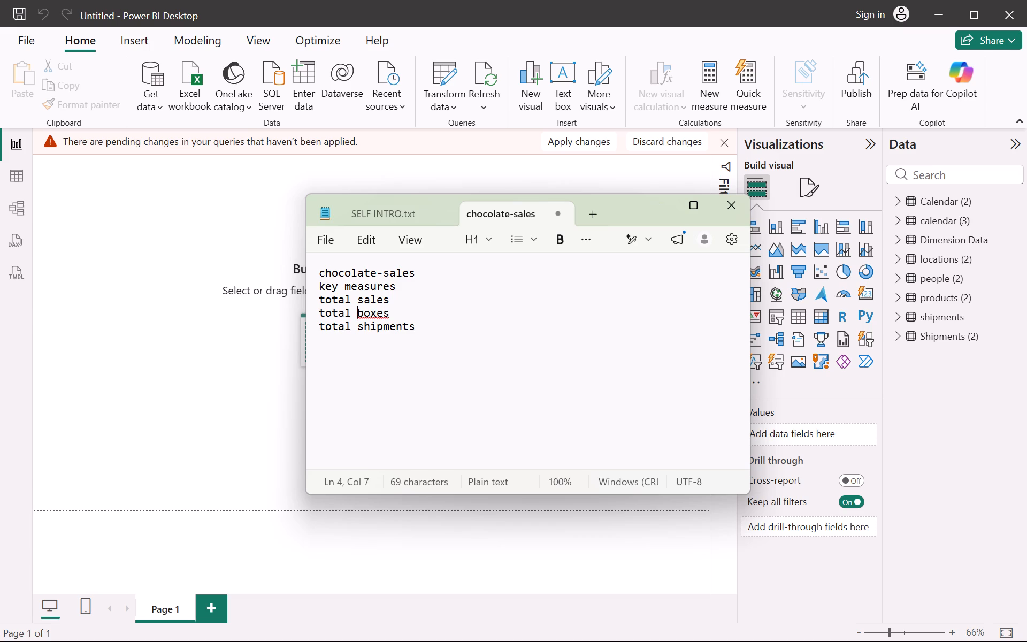
Switch to Power BI Desktop and examine the data rows of the shipments, products (2), people (2) and Dimension Data tables.
{"action": "left_click", "coordinate": [21, 180]}
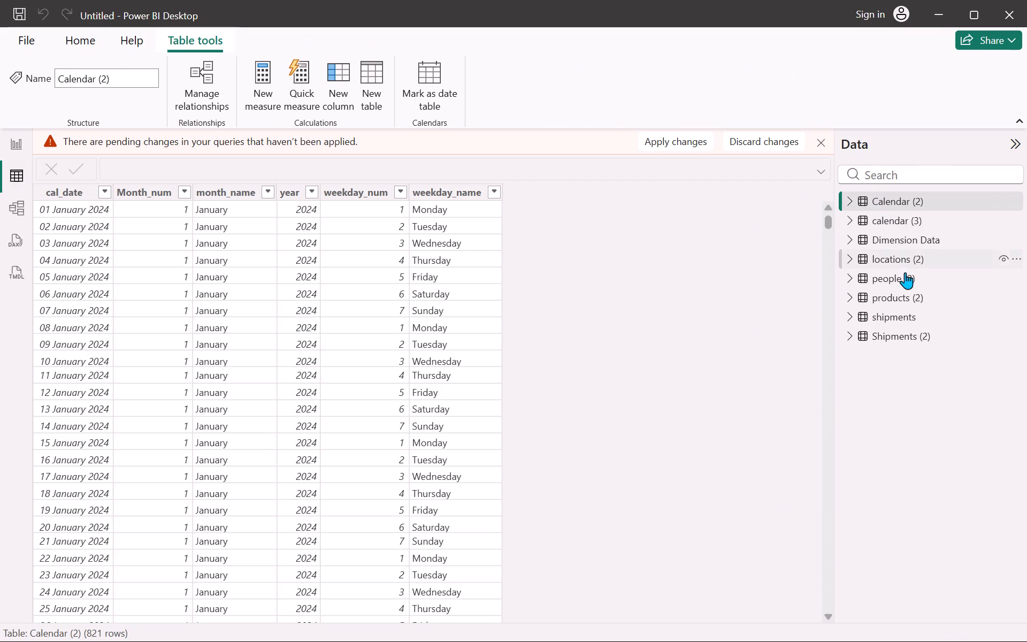
{"action": "left_click", "coordinate": [903, 312]}
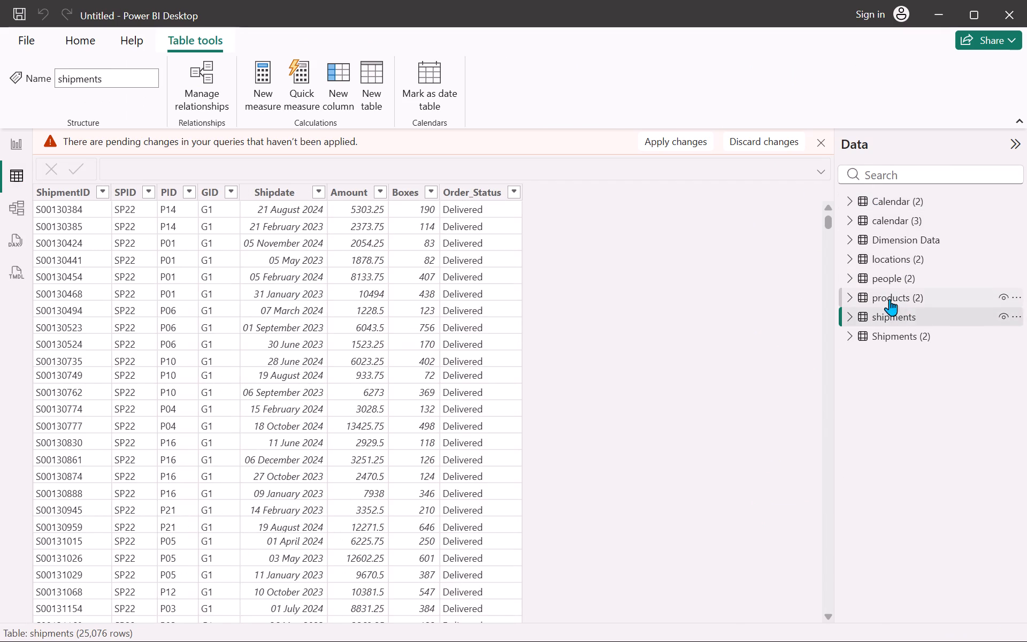
{"action": "left_click", "coordinate": [888, 295]}
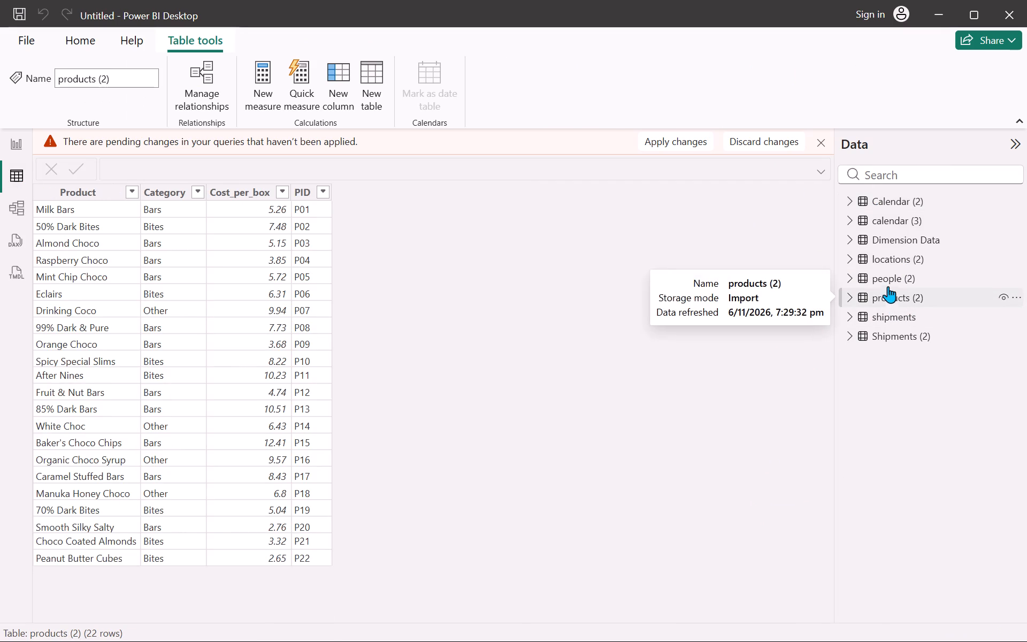
{"action": "left_click", "coordinate": [888, 272]}
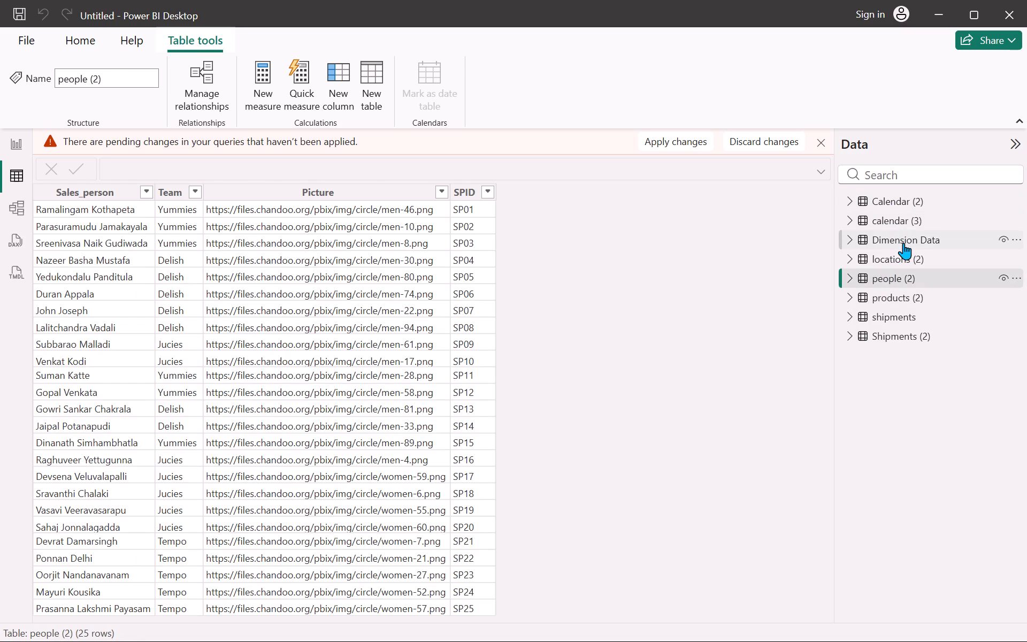
{"action": "left_click", "coordinate": [903, 243]}
{"action": "scroll", "coordinate": [725, 305], "scroll_direction": "left", "scroll_amount": 9}
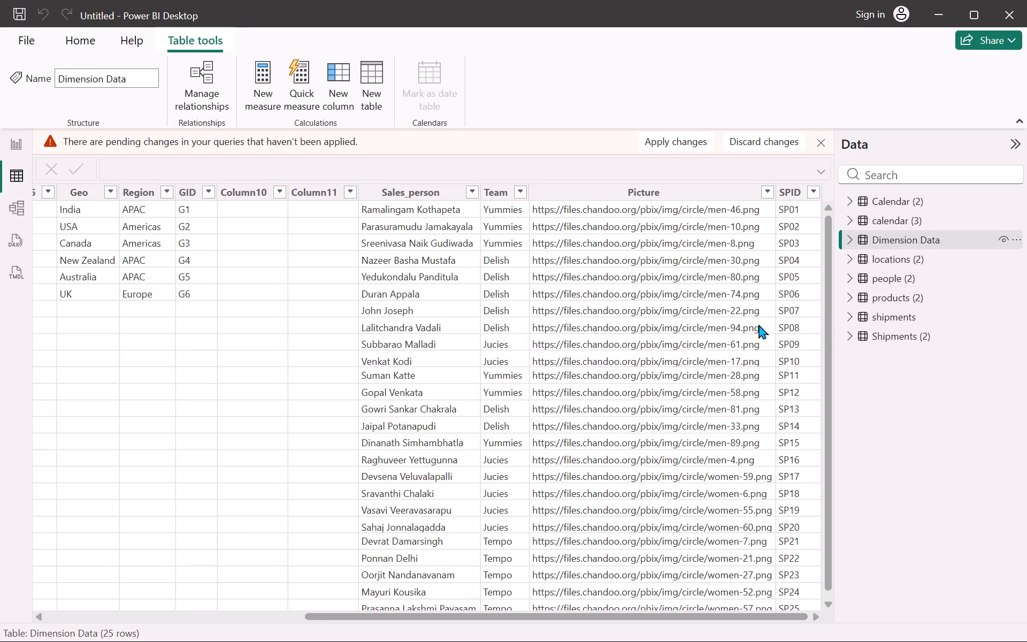
Compare the columns and rows of the shipments, Shipments (2) and products (2) tables.
{"action": "left_click", "coordinate": [903, 323]}
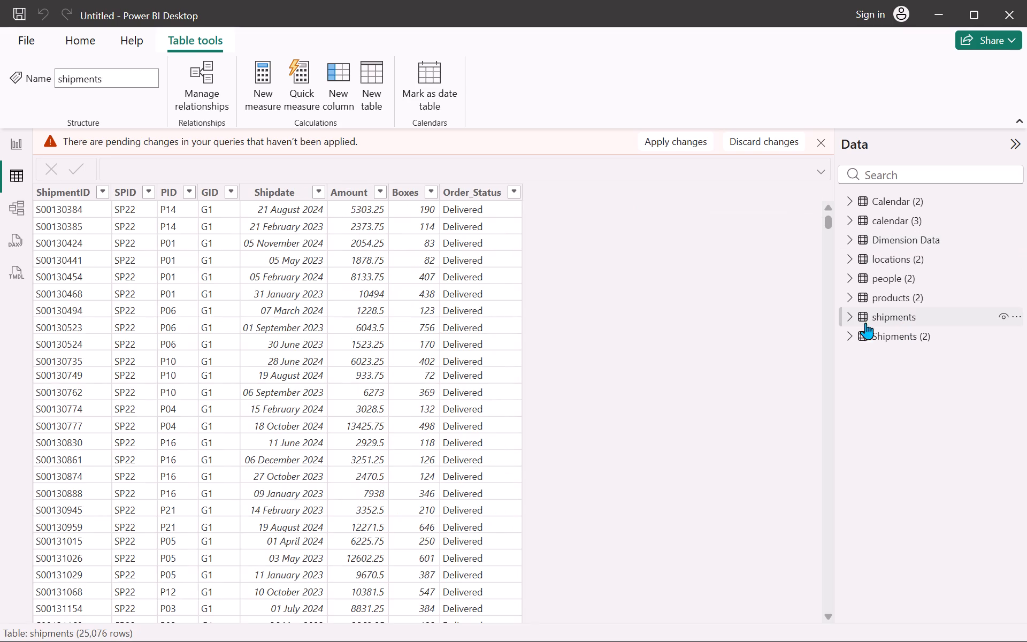
{"action": "scroll", "coordinate": [606, 322], "scroll_direction": "left", "scroll_amount": 2}
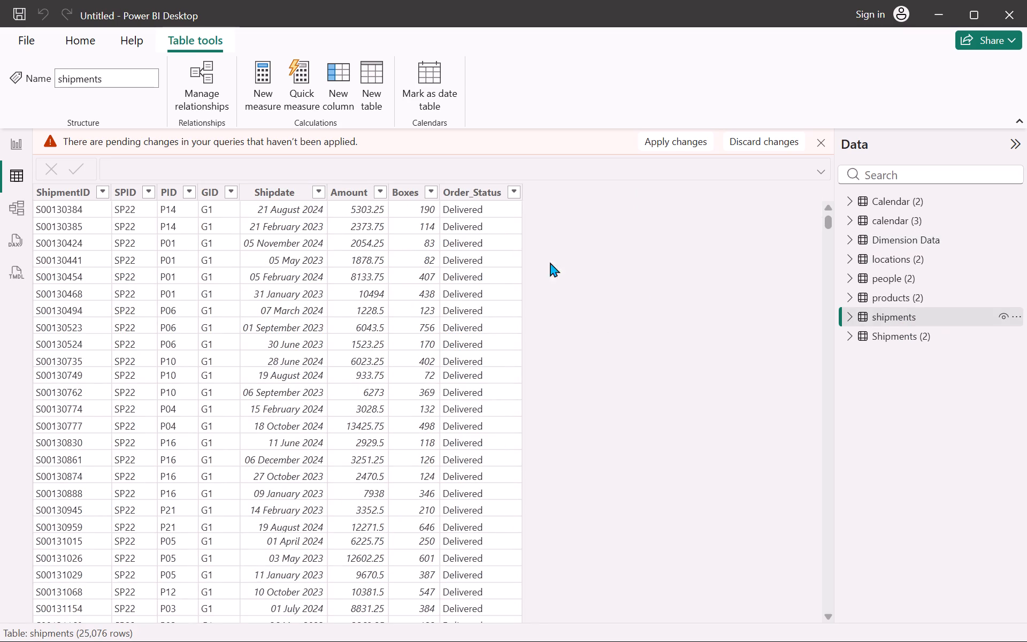
{"action": "left_click", "coordinate": [918, 335]}
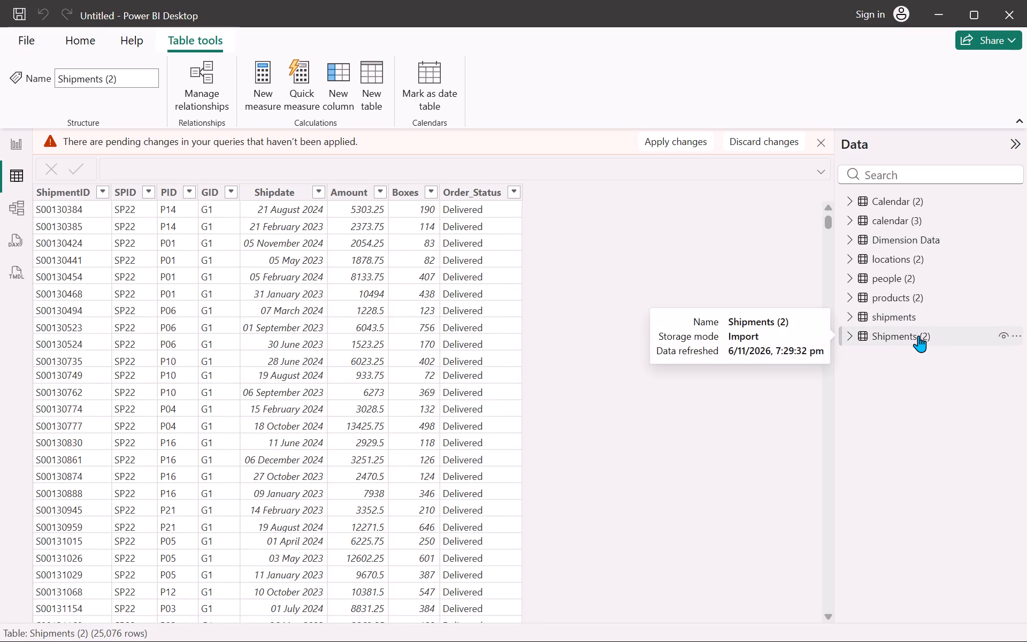
{"action": "left_click", "coordinate": [898, 332]}
{"action": "left_click", "coordinate": [898, 312]}
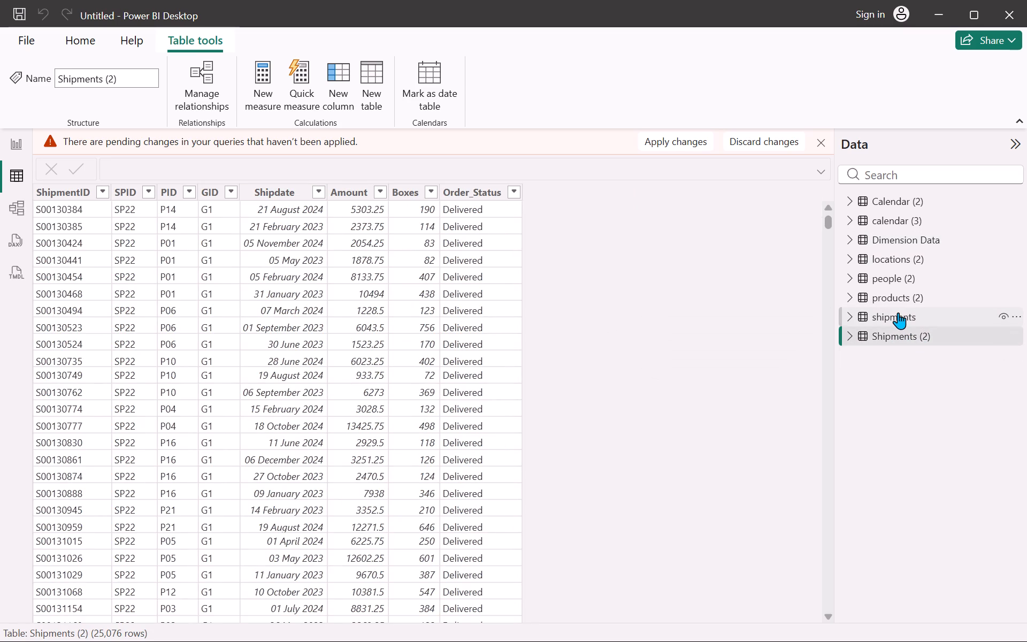
{"action": "scroll", "coordinate": [287, 336], "scroll_direction": "right", "scroll_amount": 5}
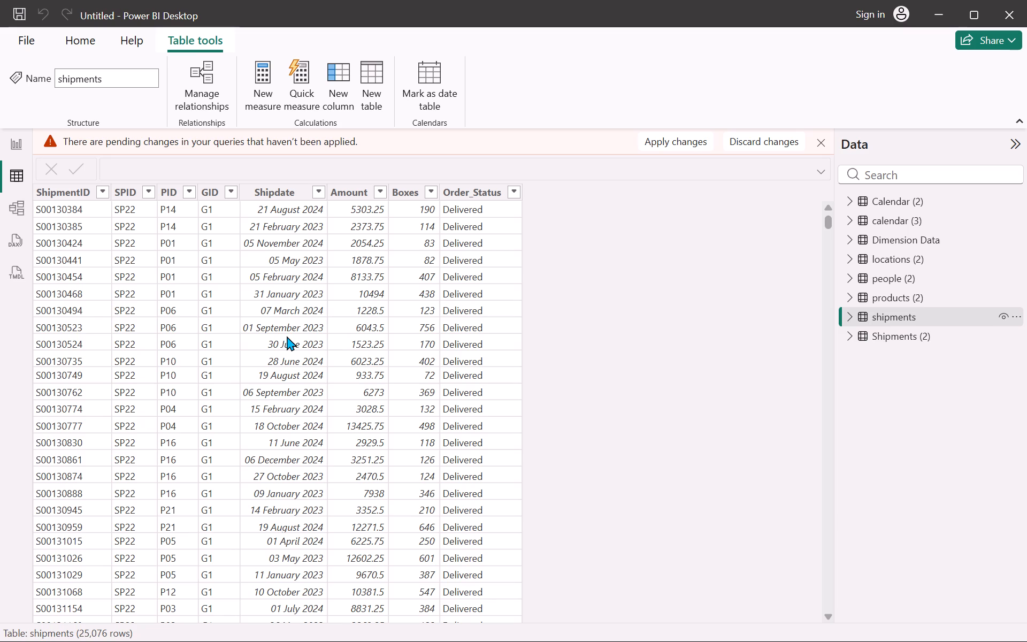
{"action": "scroll", "coordinate": [357, 279], "scroll_direction": "left", "scroll_amount": 5}
{"action": "scroll", "coordinate": [357, 279], "scroll_direction": "right", "scroll_amount": 3}
{"action": "left_click", "coordinate": [882, 295]}
{"action": "scroll", "coordinate": [246, 341], "scroll_direction": "right", "scroll_amount": 7}
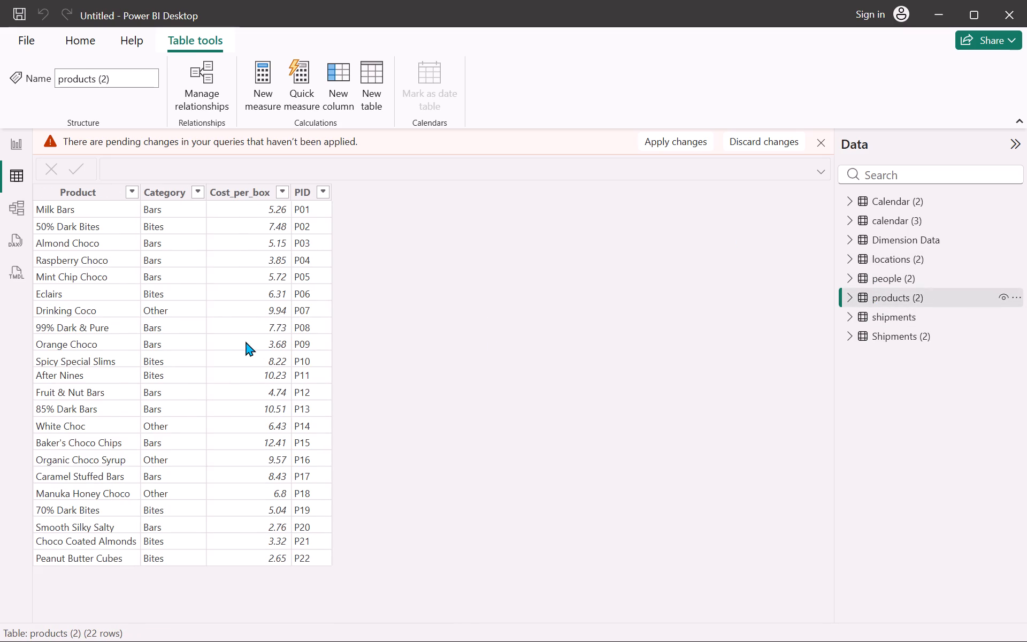
{"action": "left_click", "coordinate": [908, 317]}
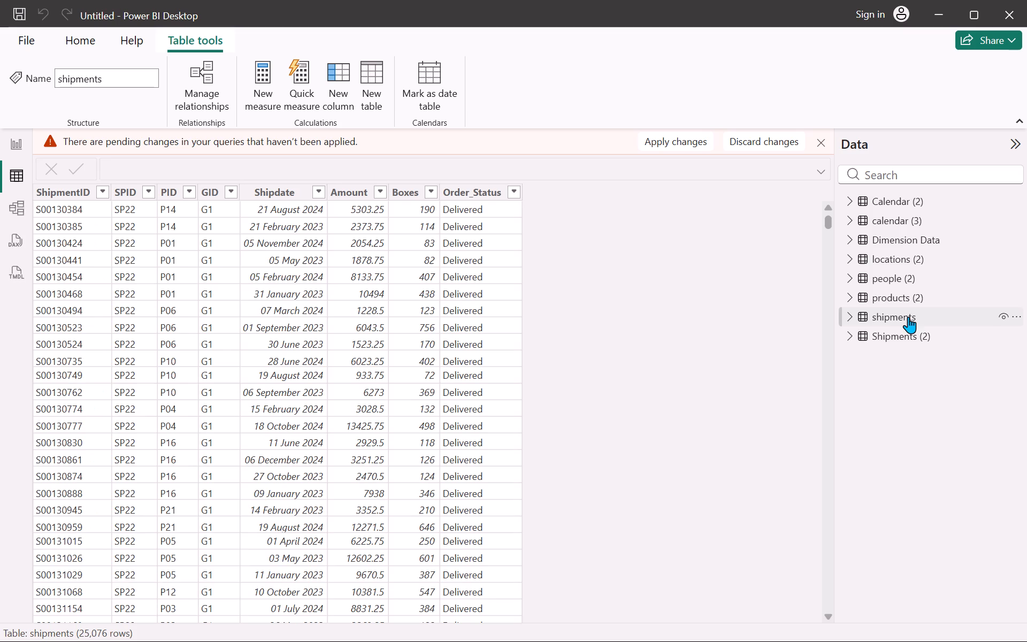
{"action": "scroll", "coordinate": [372, 277], "scroll_direction": "left", "scroll_amount": 5}
{"action": "scroll", "coordinate": [372, 277], "scroll_direction": "right", "scroll_amount": 10}
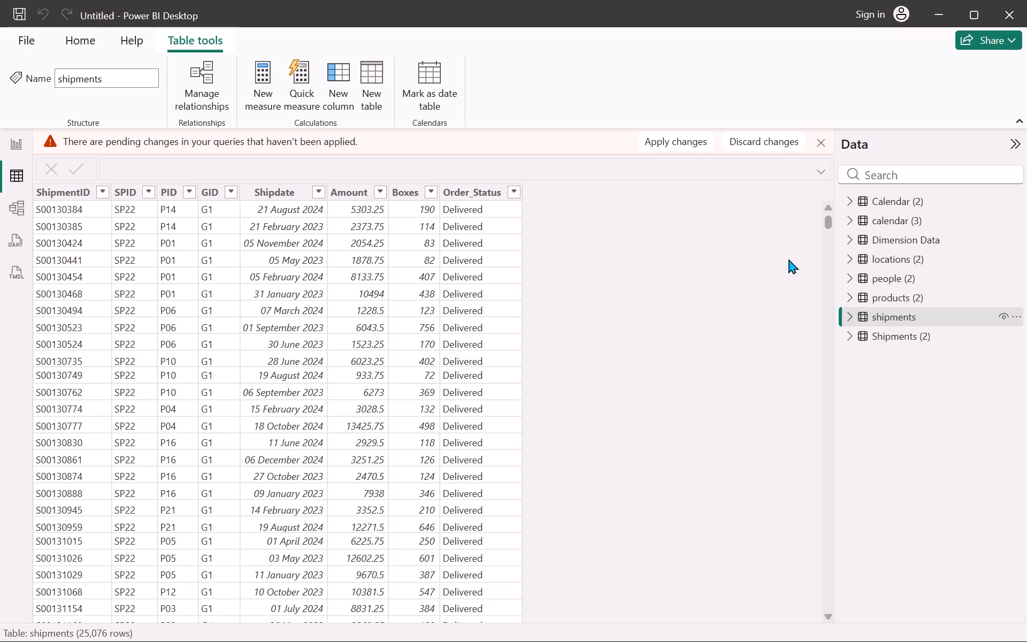
Examine the values of the Boxes column in the shipments table and open the column's available commands.
{"action": "left_click", "coordinate": [409, 193]}
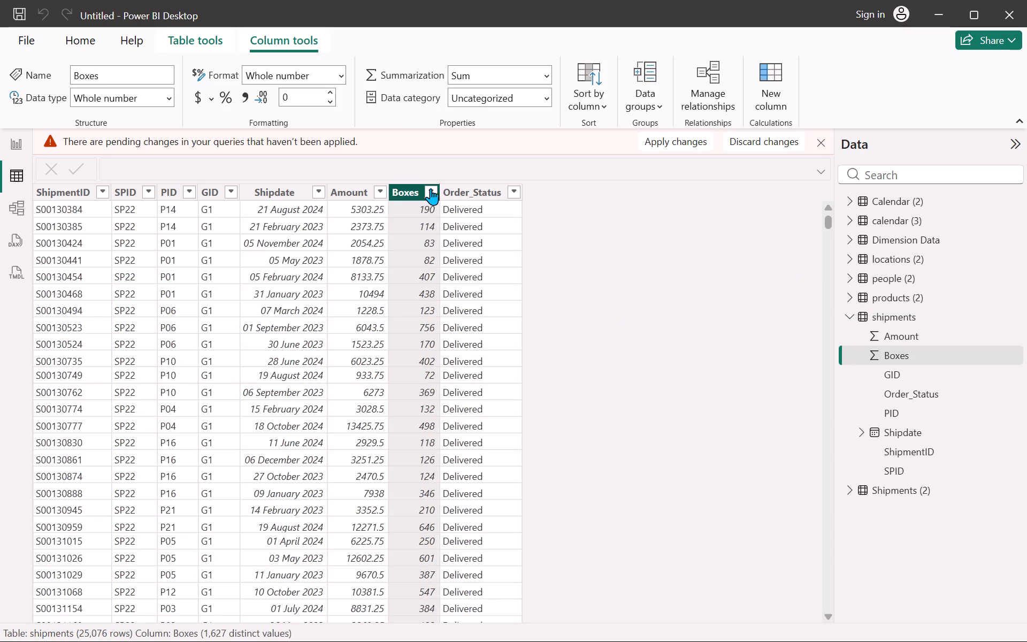
{"action": "scroll", "coordinate": [402, 288], "scroll_direction": "down", "scroll_amount": 7}
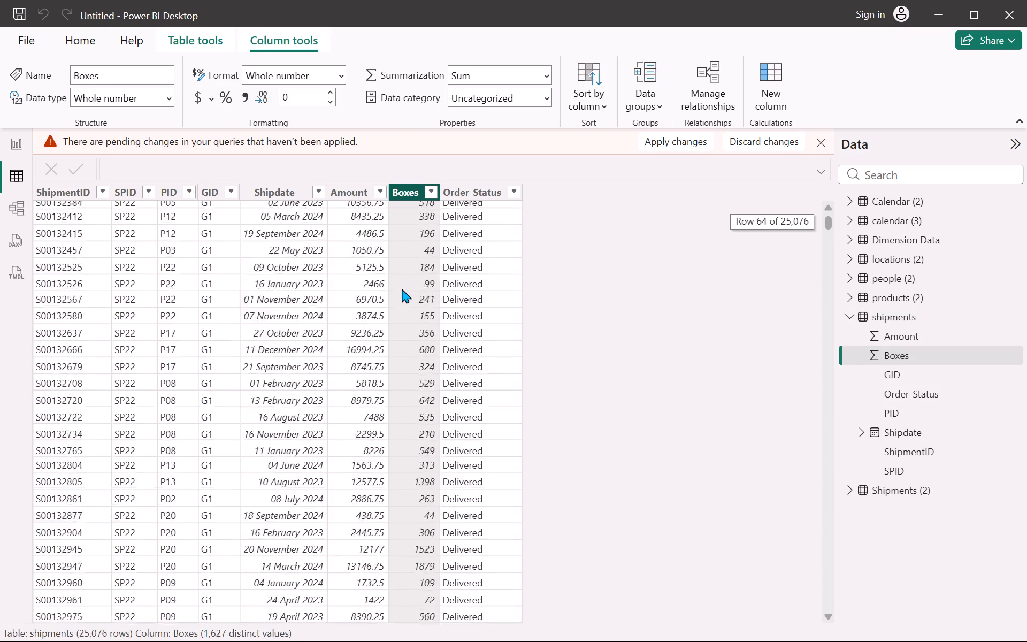
{"action": "scroll", "coordinate": [402, 288], "scroll_direction": "down", "scroll_amount": 6}
{"action": "scroll", "coordinate": [402, 288], "scroll_direction": "down", "scroll_amount": 18}
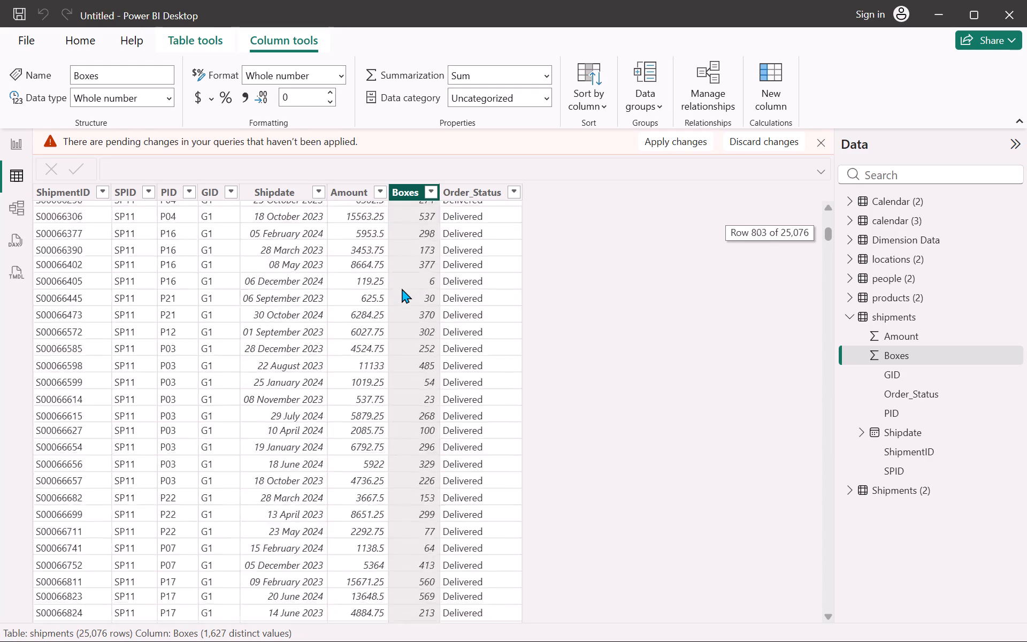
{"action": "scroll", "coordinate": [402, 288], "scroll_direction": "down", "scroll_amount": 3}
{"action": "right_click", "coordinate": [408, 192]}
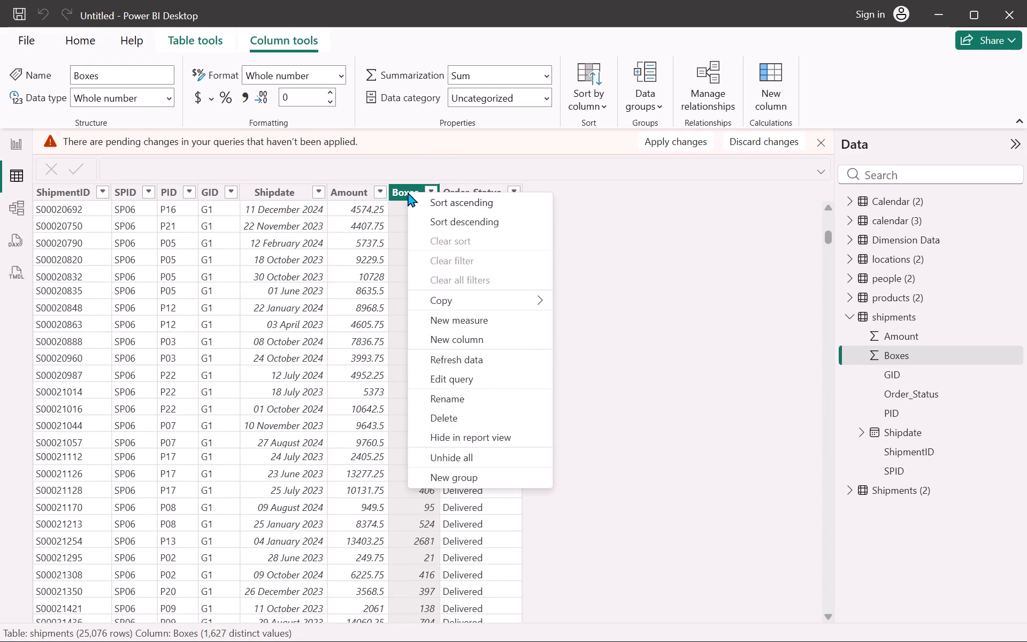
Close Power BI Desktop without saving the report.
{"action": "left_click", "coordinate": [999, 15]}
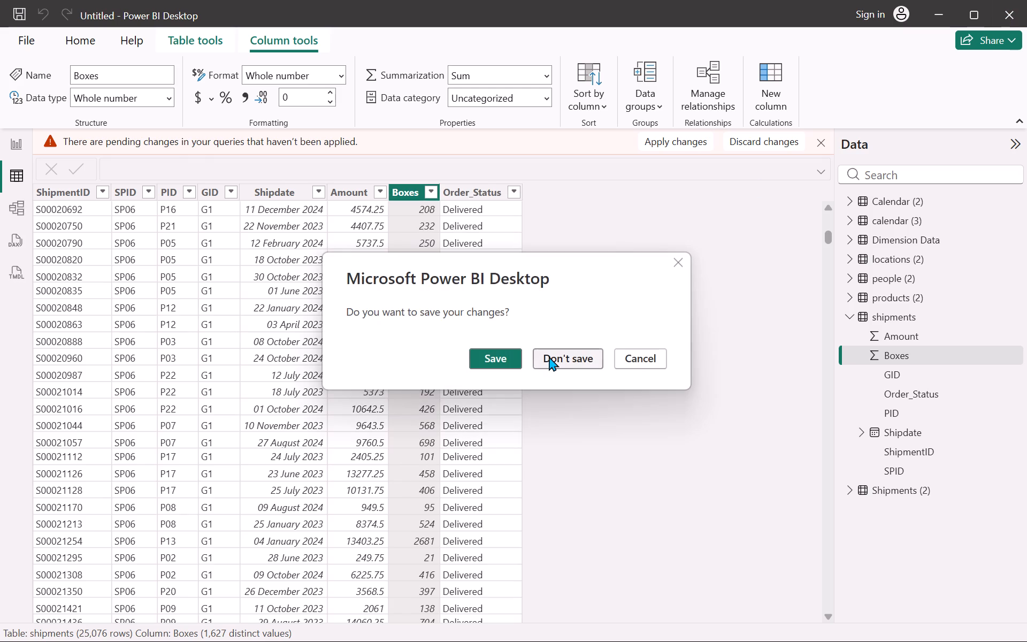
{"action": "left_click", "coordinate": [549, 356]}
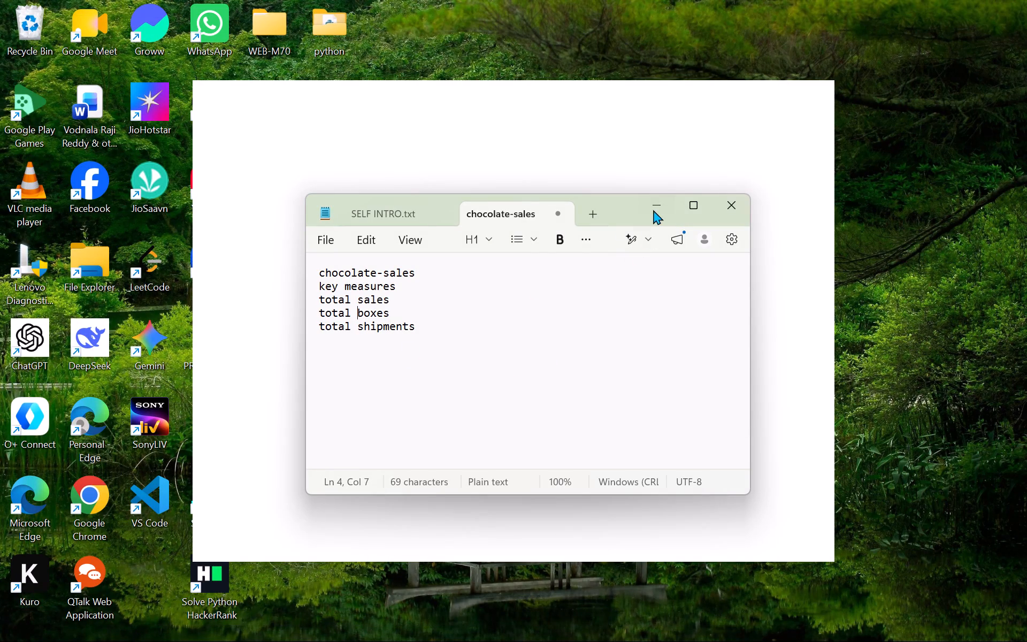
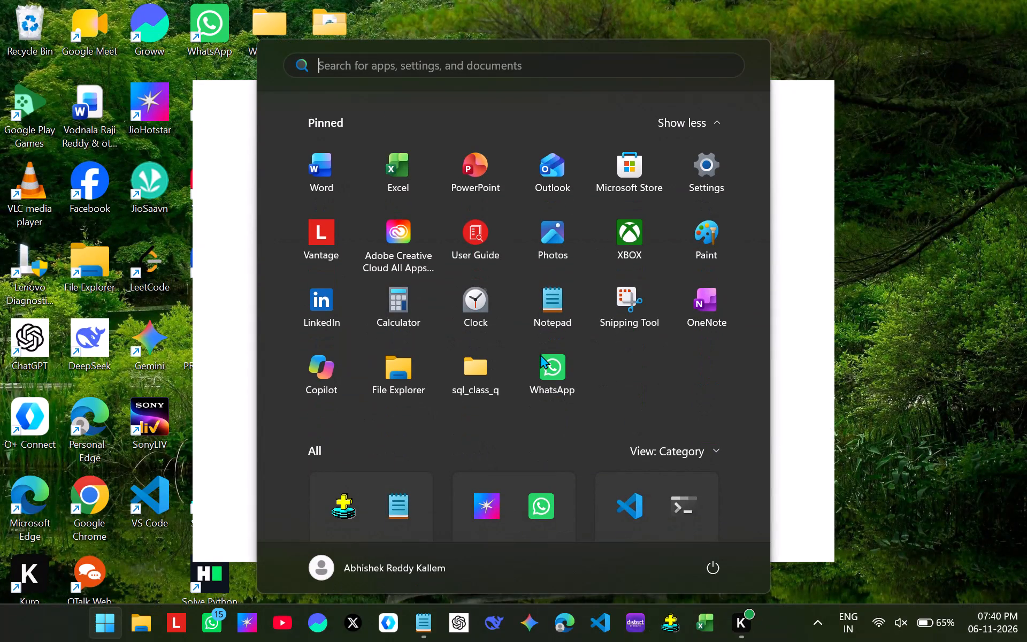
Switch to YouTube, open the codebasics Power BI Project For Beginners part 2 video from the watch history and pause it.
{"action": "type", "text": "you"}
{"action": "key", "text": "Return"}
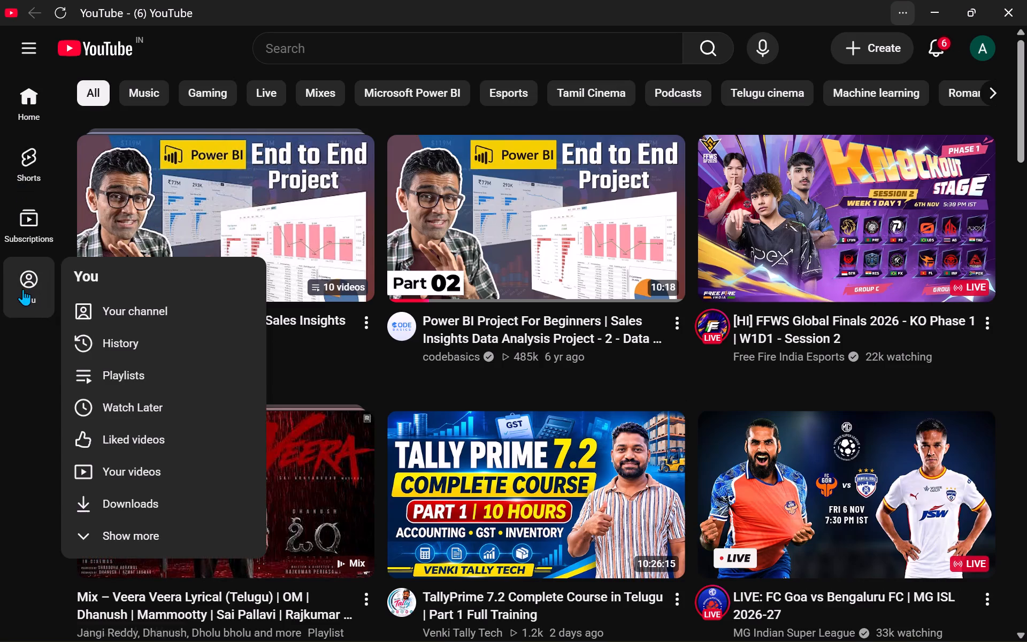
{"action": "left_click", "coordinate": [23, 289]}
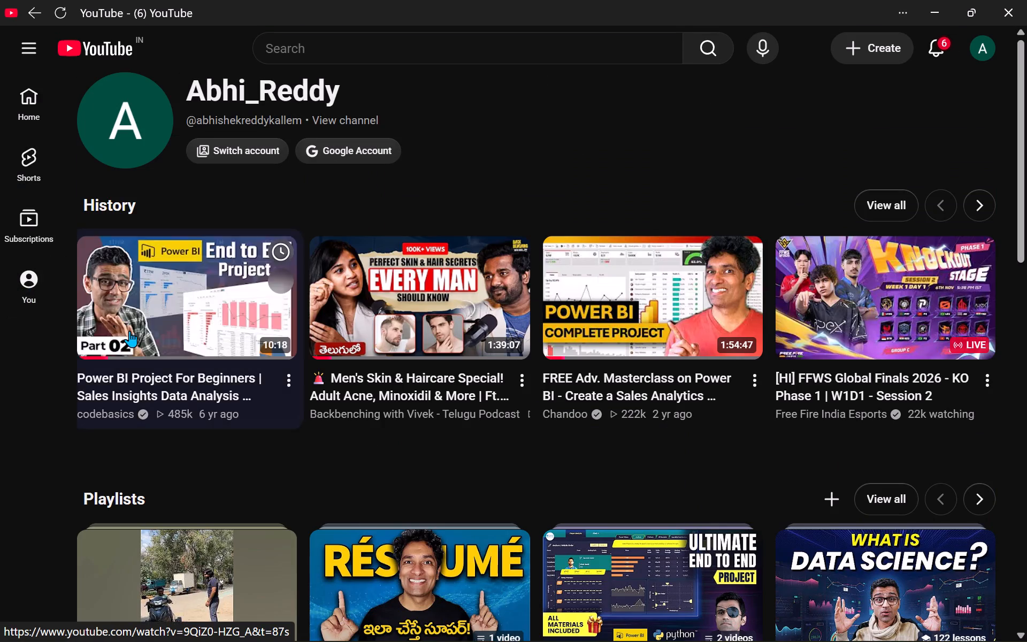
{"action": "left_click", "coordinate": [140, 315]}
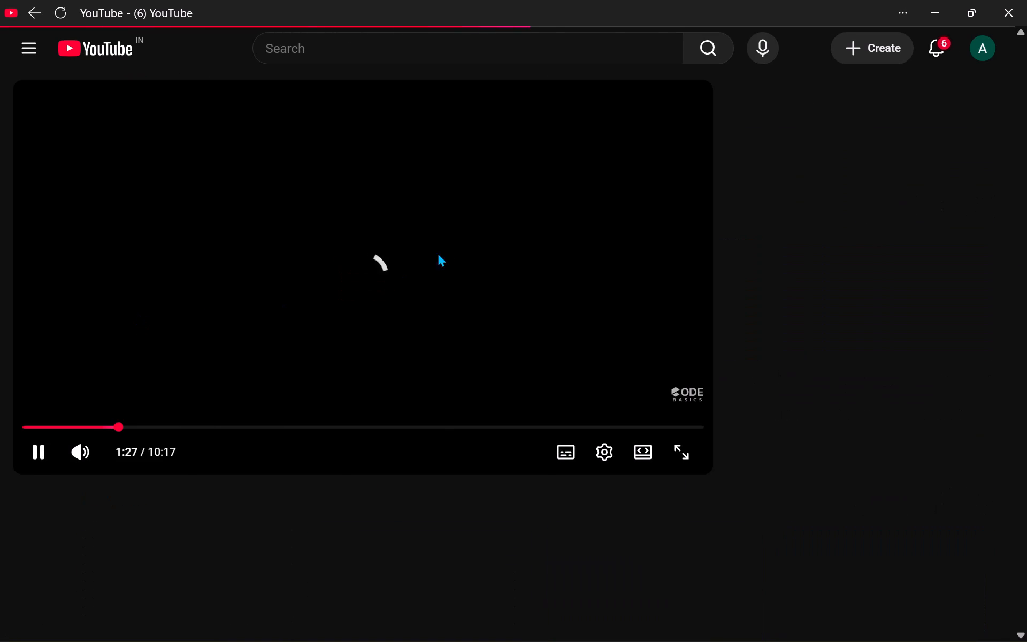
{"action": "left_click", "coordinate": [416, 259]}
{"action": "left_click", "coordinate": [400, 326]}
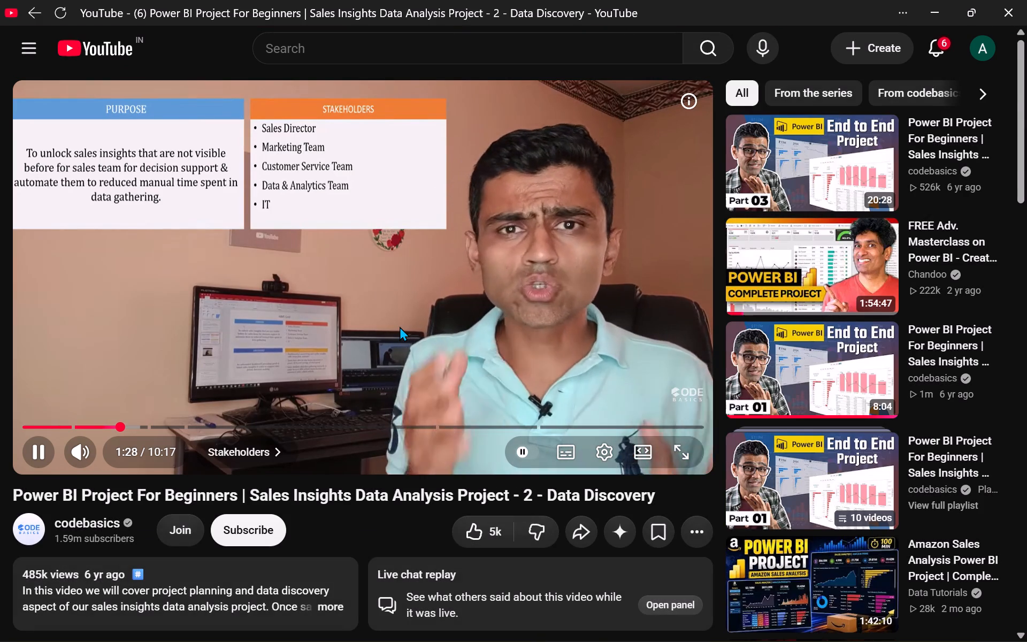
Expand and read the video's full description and its linked resources, and return to the watch history page.
{"action": "scroll", "coordinate": [384, 346], "scroll_direction": "down", "scroll_amount": 2}
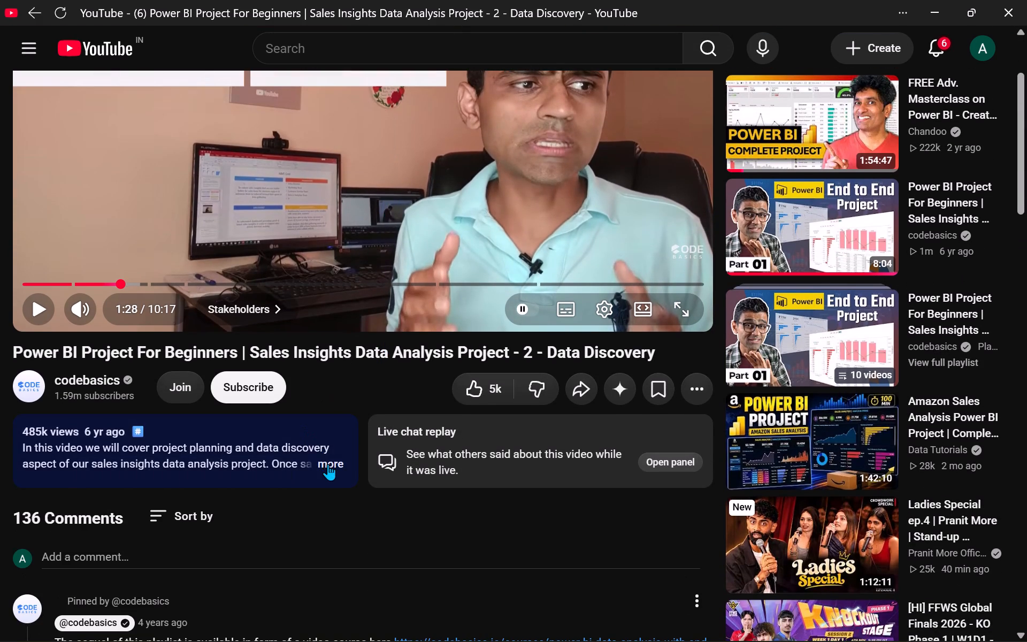
{"action": "left_click", "coordinate": [328, 464]}
{"action": "scroll", "coordinate": [340, 399], "scroll_direction": "down", "scroll_amount": 1}
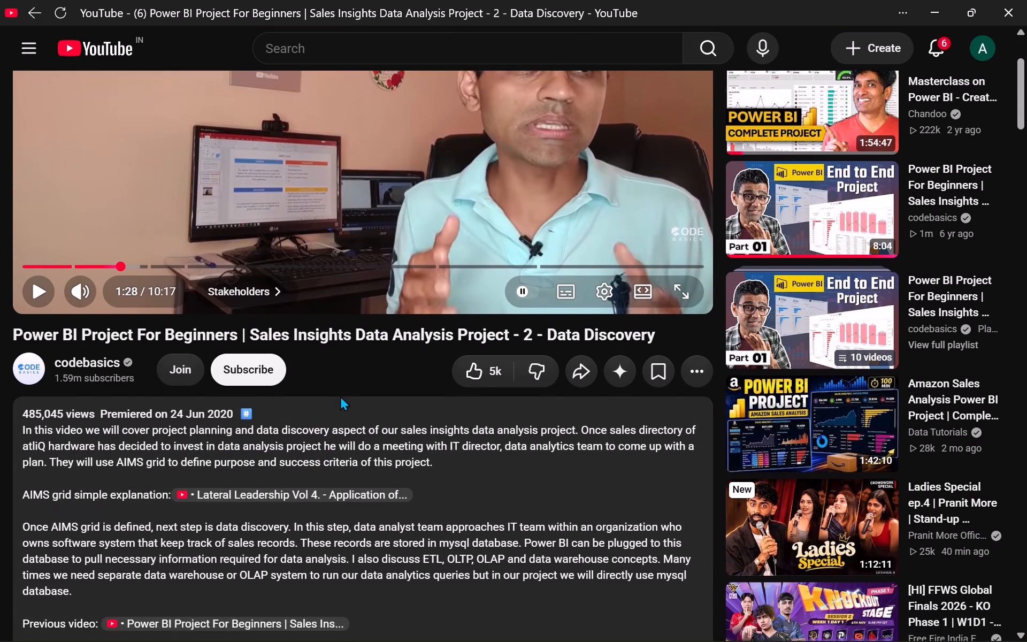
{"action": "scroll", "coordinate": [330, 461], "scroll_direction": "down", "scroll_amount": 3}
{"action": "scroll", "coordinate": [195, 364], "scroll_direction": "down", "scroll_amount": 1}
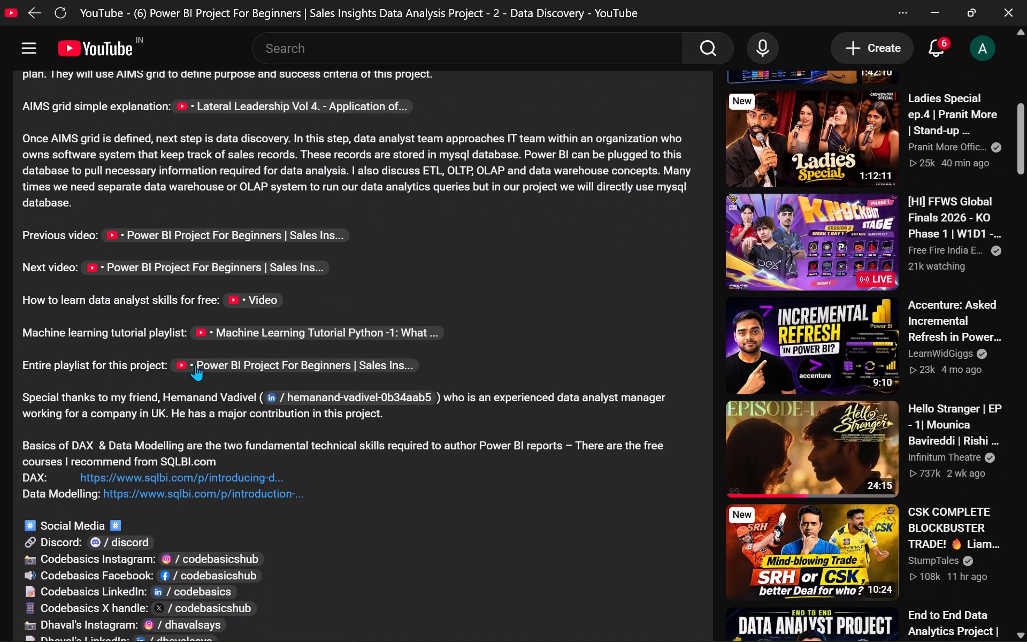
{"action": "scroll", "coordinate": [227, 473], "scroll_direction": "down", "scroll_amount": 4}
{"action": "scroll", "coordinate": [227, 473], "scroll_direction": "up", "scroll_amount": 8}
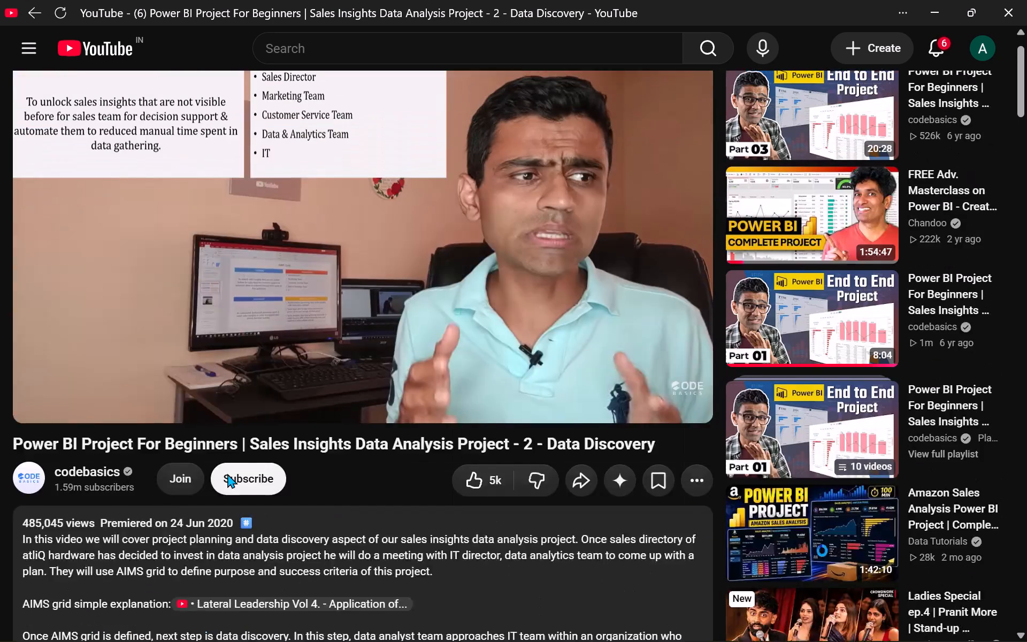
{"action": "scroll", "coordinate": [227, 473], "scroll_direction": "up", "scroll_amount": 3}
{"action": "scroll", "coordinate": [238, 416], "scroll_direction": "right", "scroll_amount": 15}
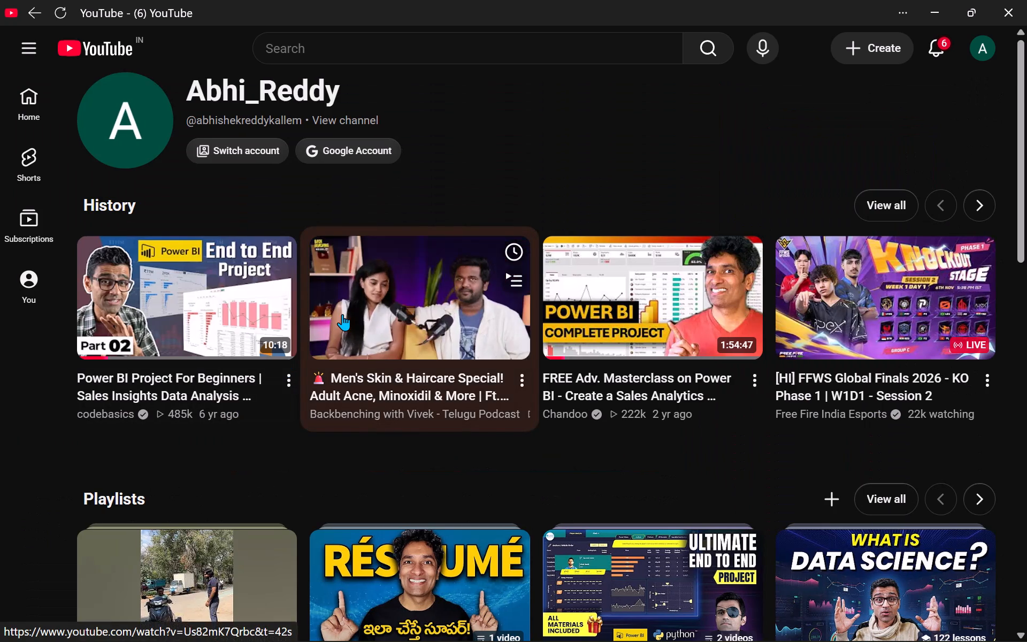
Search YouTube for "sales dashboard in power bi project" and look through the resulting project videos and playlists.
{"action": "left_click", "coordinate": [367, 40]}
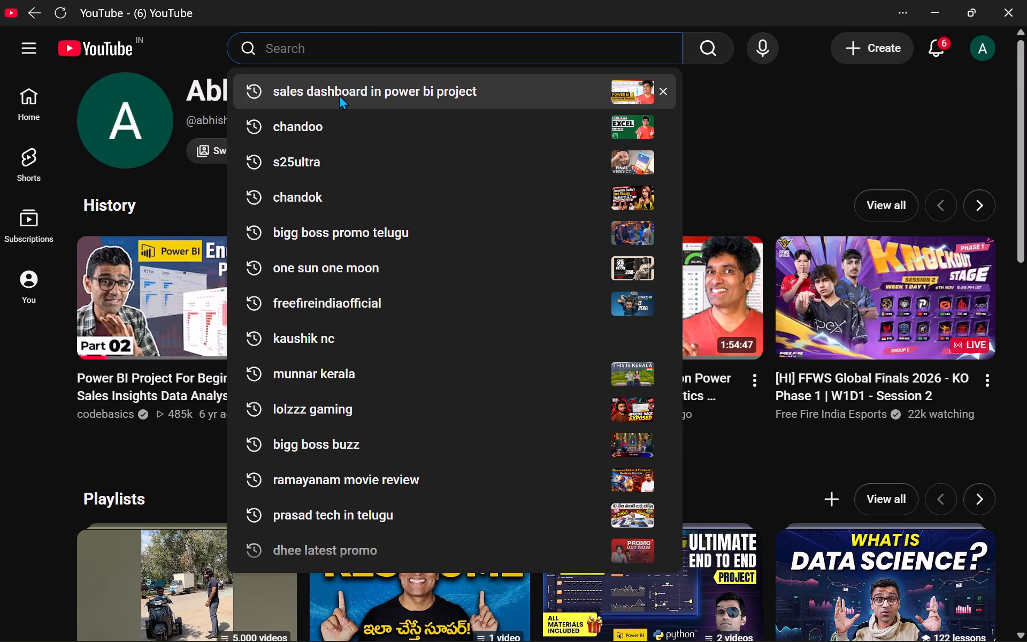
{"action": "left_click", "coordinate": [339, 95]}
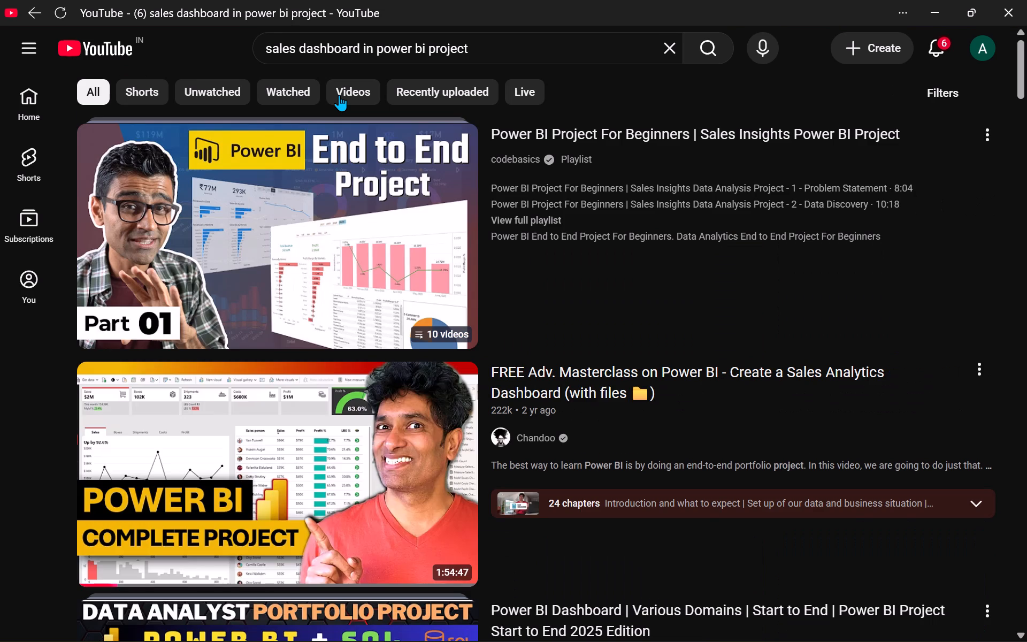
{"action": "scroll", "coordinate": [408, 266], "scroll_direction": "down", "scroll_amount": 2}
{"action": "scroll", "coordinate": [374, 332], "scroll_direction": "down", "scroll_amount": 1}
{"action": "scroll", "coordinate": [357, 407], "scroll_direction": "down", "scroll_amount": 2}
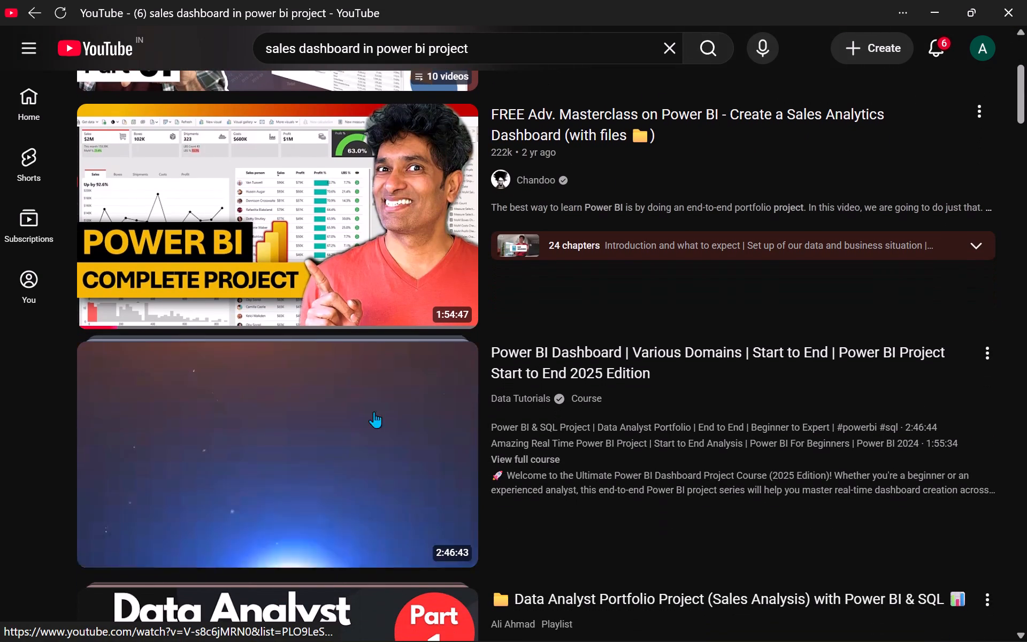
{"action": "scroll", "coordinate": [410, 423], "scroll_direction": "down", "scroll_amount": 2}
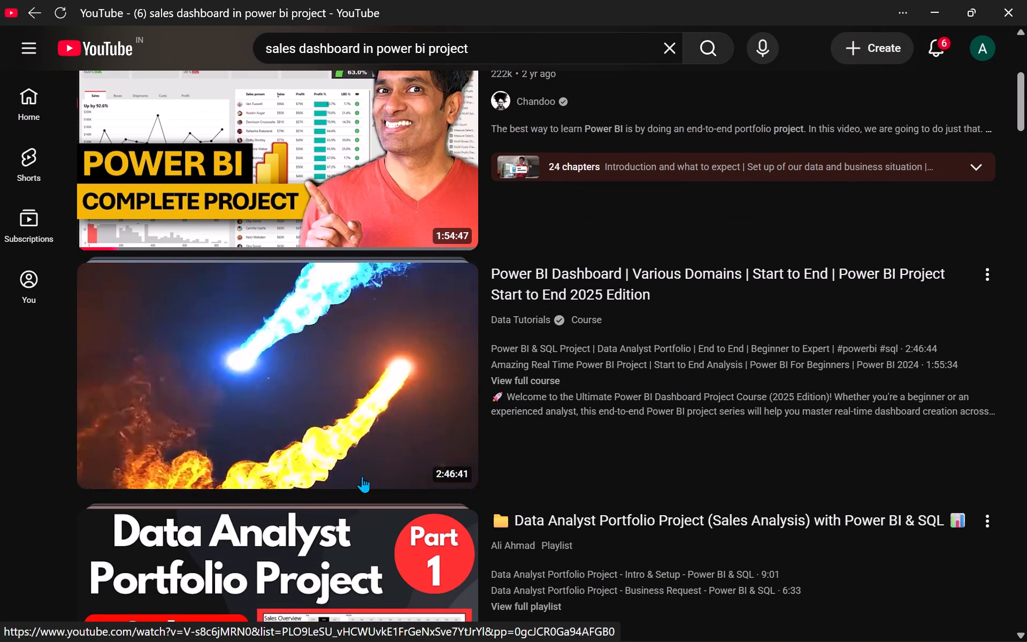
{"action": "scroll", "coordinate": [344, 518], "scroll_direction": "down", "scroll_amount": 1}
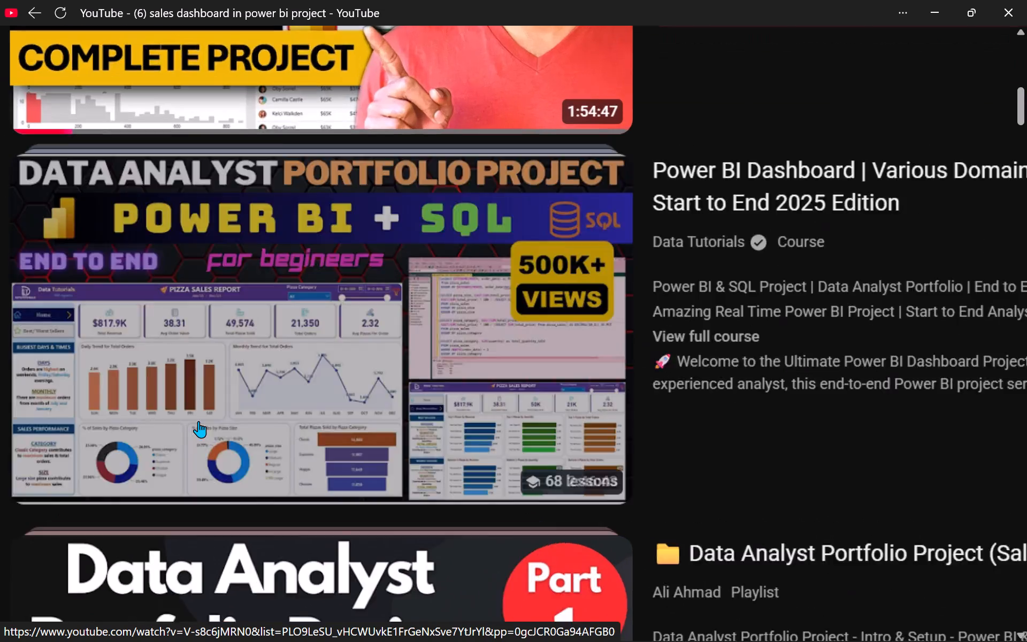
{"action": "scroll", "coordinate": [164, 429], "scroll_direction": "right", "scroll_amount": 5}
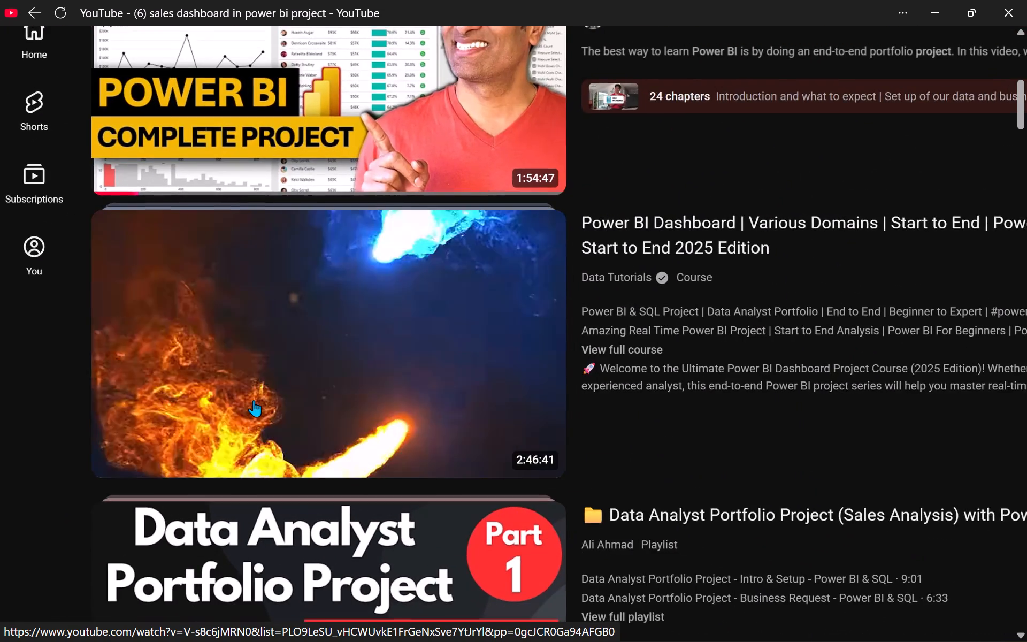
{"action": "scroll", "coordinate": [254, 400], "scroll_direction": "down", "scroll_amount": 2}
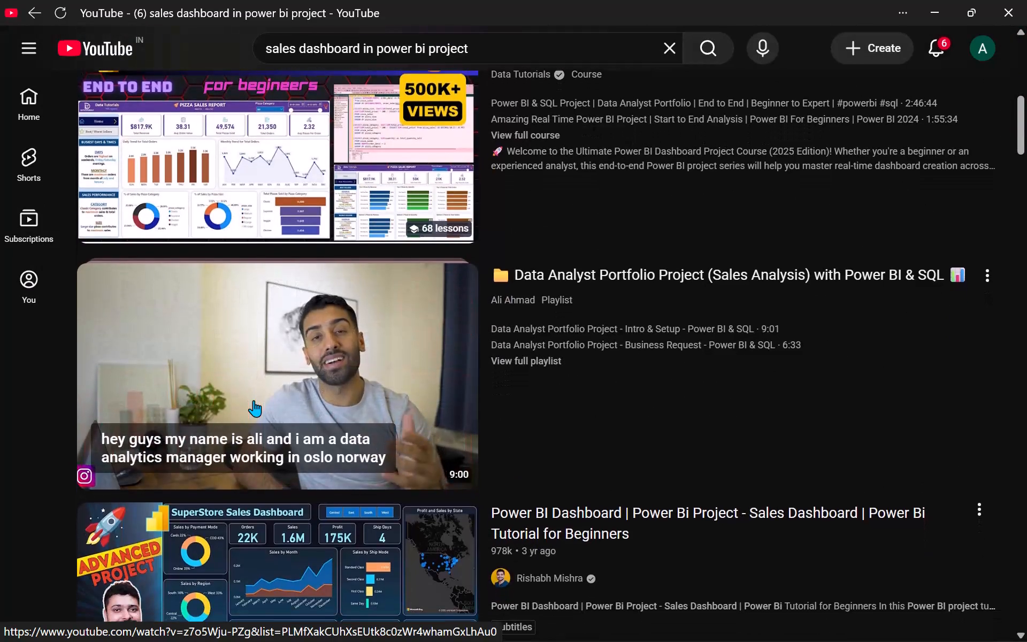